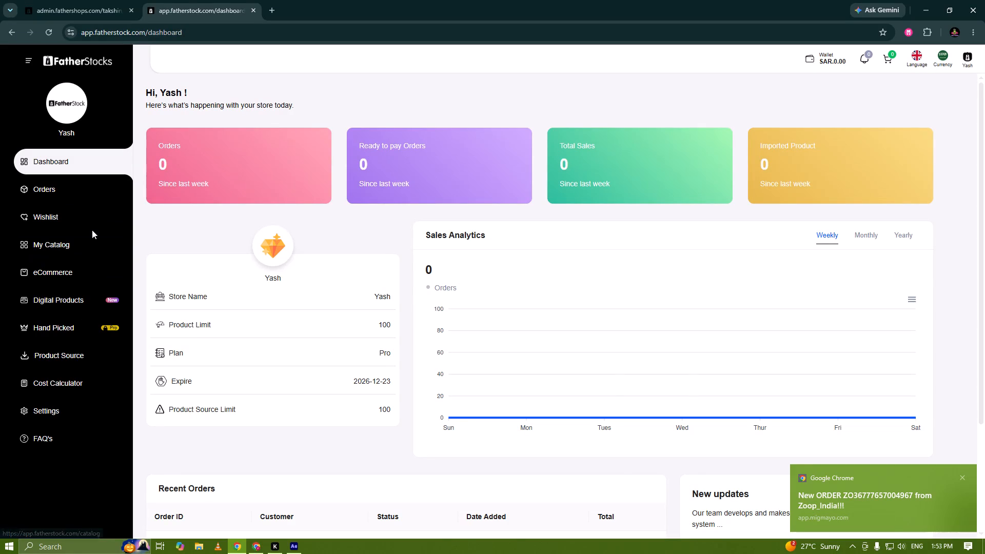
Open the eCommerce product catalogue.
left_click(89, 269)
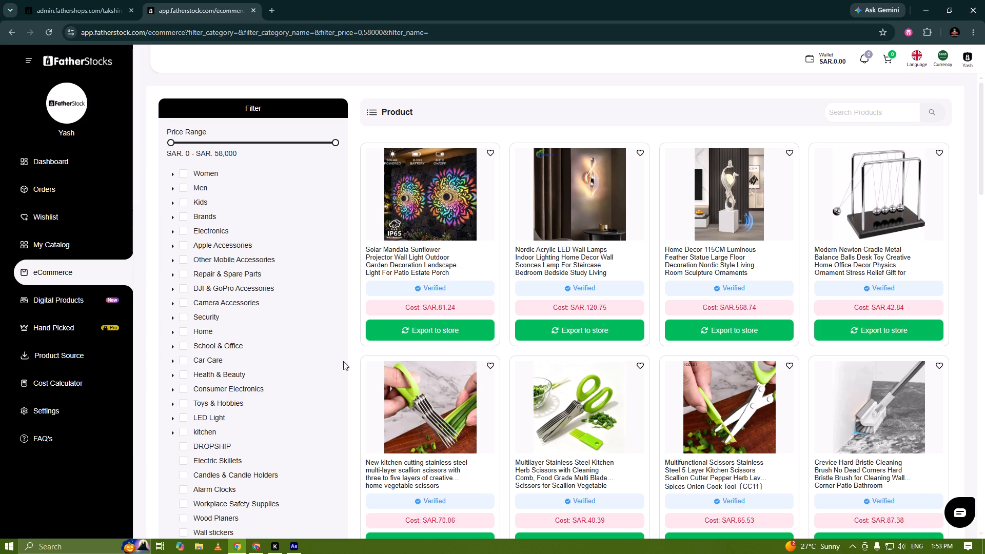
Open the WhatsApp image dated 2026-10-27 at 12.15.17 from the Videos folder and examine its product title, SKU and cost.
left_click(204, 541)
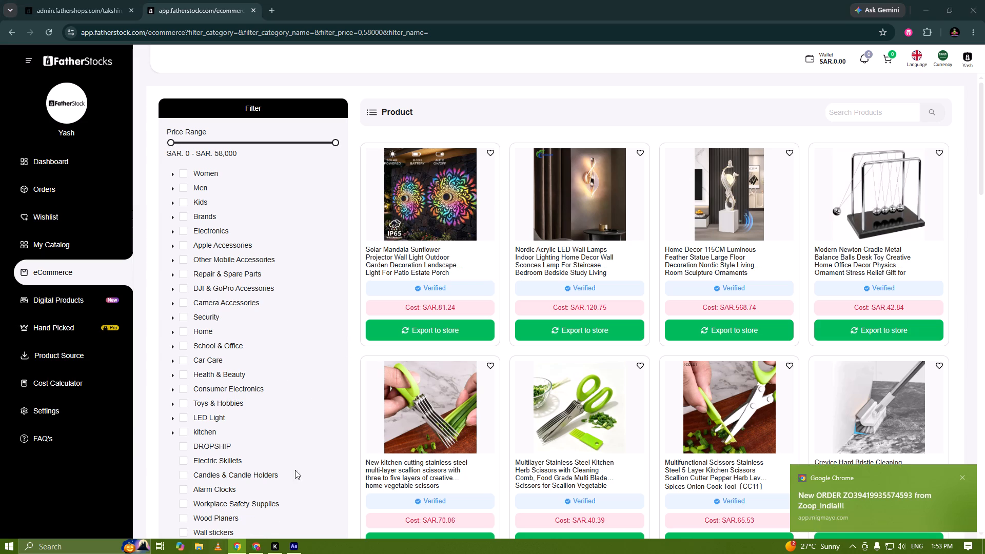
left_click(172, 275)
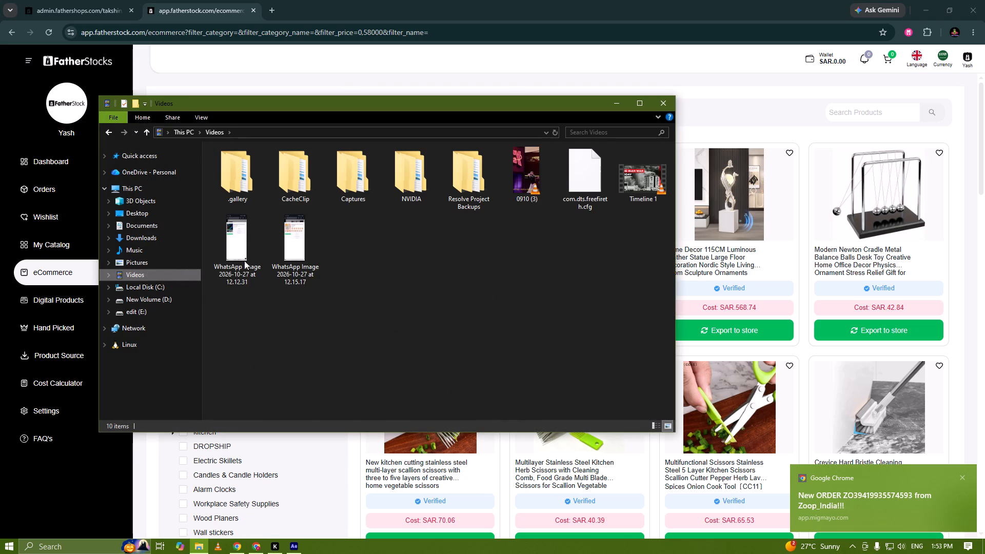
double_click(299, 245)
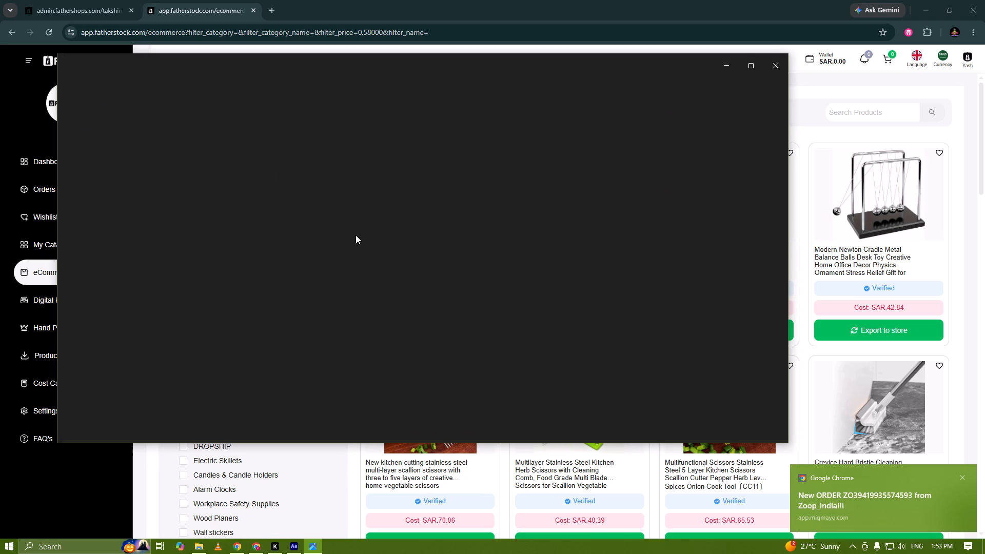
scroll(431, 202, "up", 10)
scroll(431, 202, "down", 1)
scroll(431, 202, "up", 6)
scroll(431, 202, "down", 2)
scroll(431, 202, "up", 3)
scroll(431, 202, "down", 1)
scroll(431, 202, "up", 4)
scroll(431, 202, "down", 1)
left_click_drag(365, 131, 376, 370)
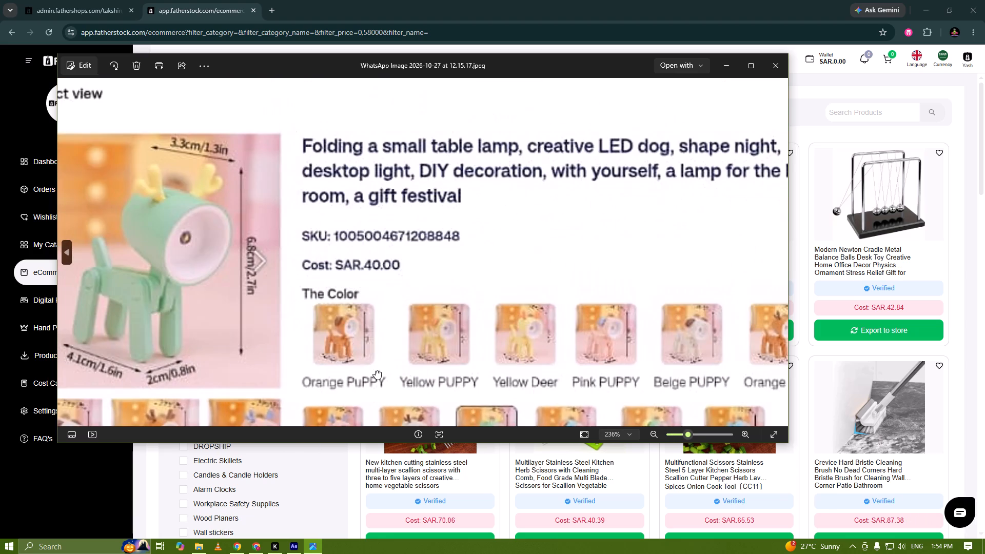
left_click_drag(376, 370, 232, 393)
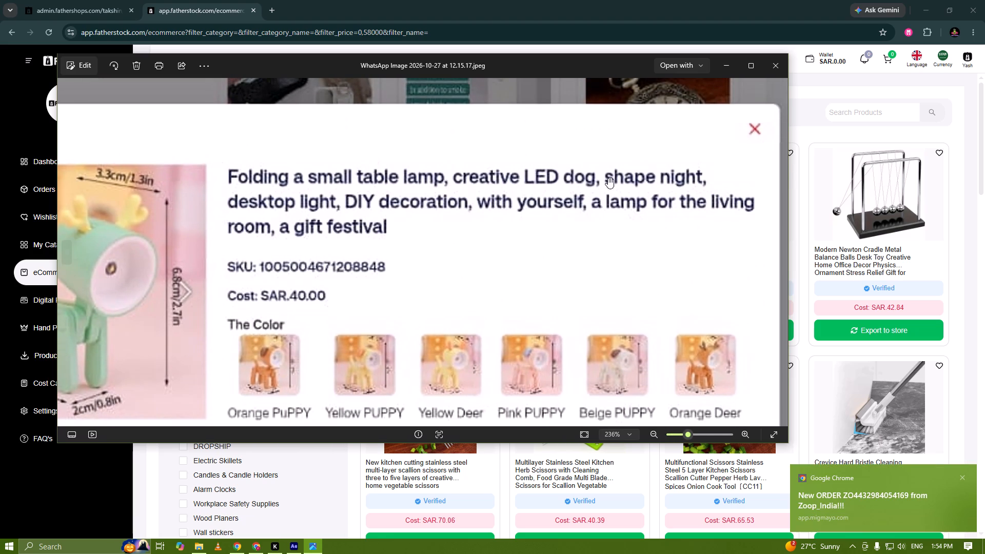
left_click(723, 67)
left_click(346, 89)
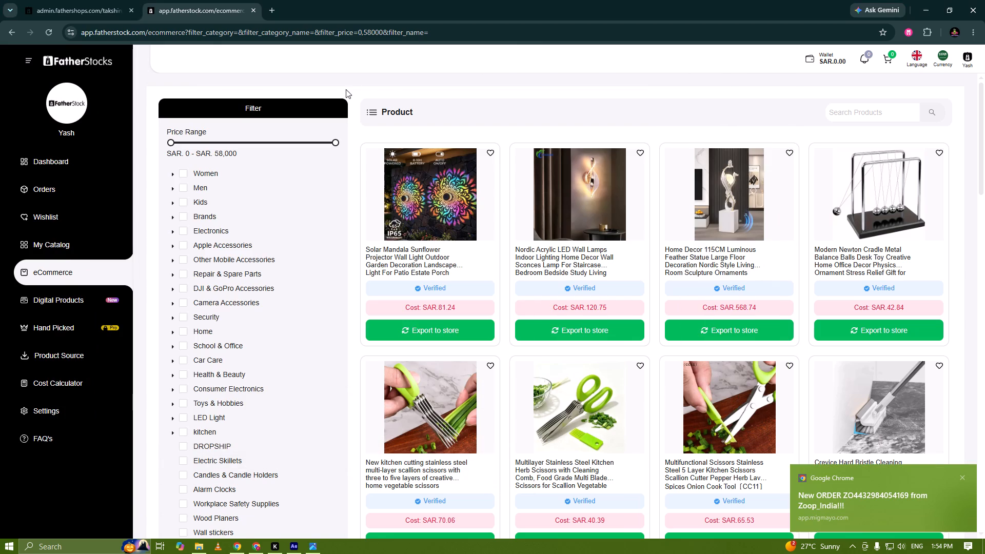
Search the eCommerce products for "small table lamp".
left_click(857, 109)
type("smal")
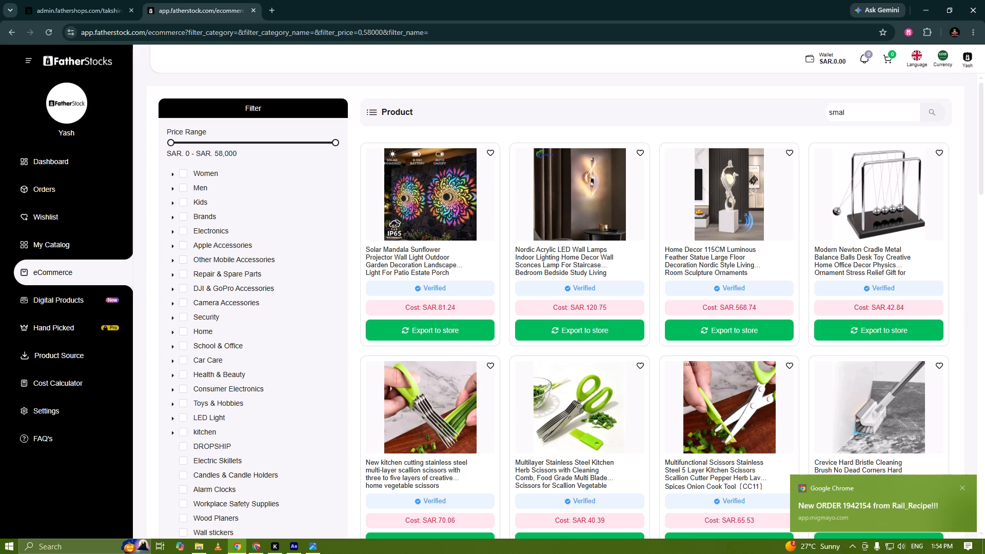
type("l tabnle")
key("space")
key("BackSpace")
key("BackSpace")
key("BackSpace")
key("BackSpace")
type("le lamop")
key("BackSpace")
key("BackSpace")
Search the eCommerce product catalogue for "small table lamp".
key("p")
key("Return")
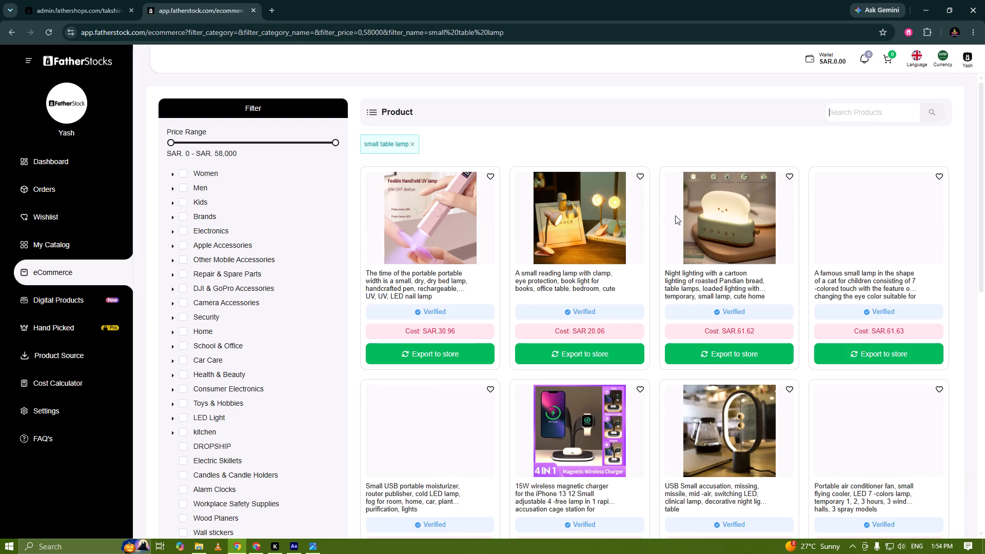
Look through the lamp results and open the folding small table lamp with the creative LED dog shape.
scroll(634, 363, "up", 1)
scroll(634, 363, "down", 3)
scroll(633, 364, "up", 2)
scroll(633, 364, "down", 7)
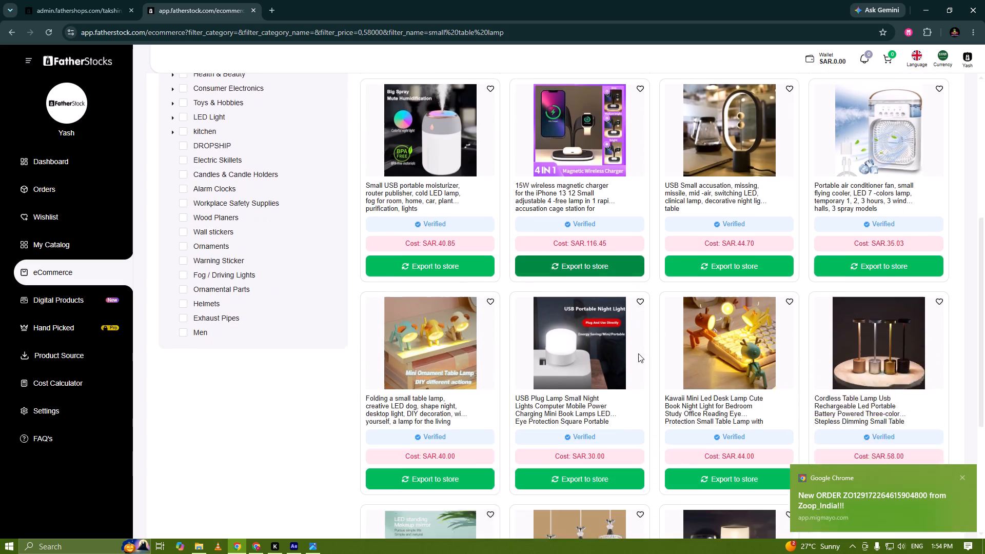
scroll(644, 337, "down", 2)
scroll(644, 332, "up", 1)
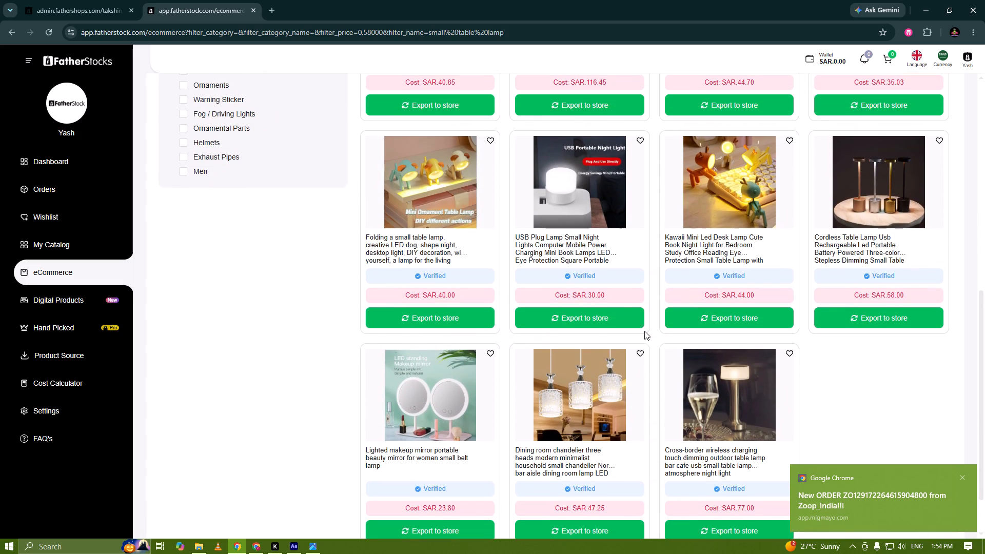
left_click(437, 182)
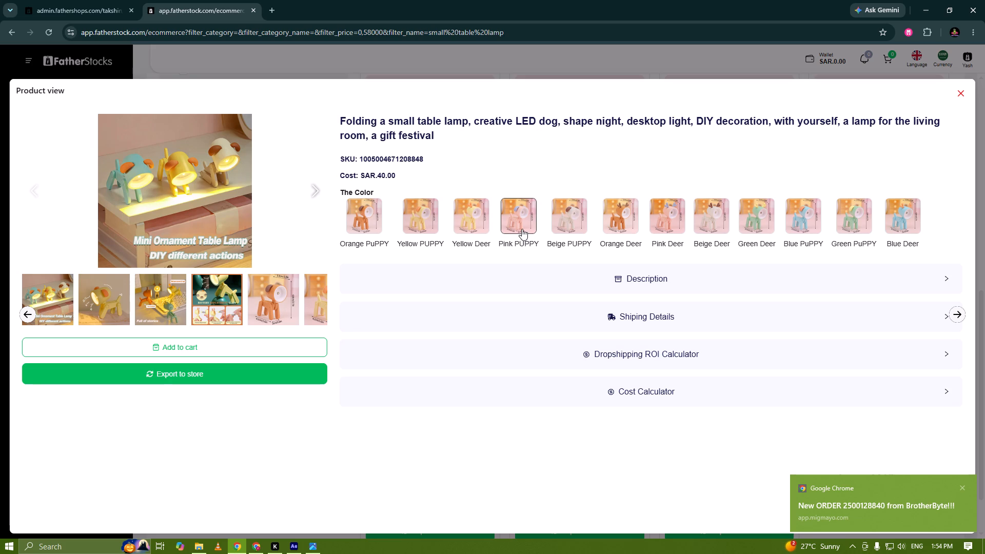
Expand the product description and view several of the lamp's gallery pictures, returning to the first one.
left_click(659, 272)
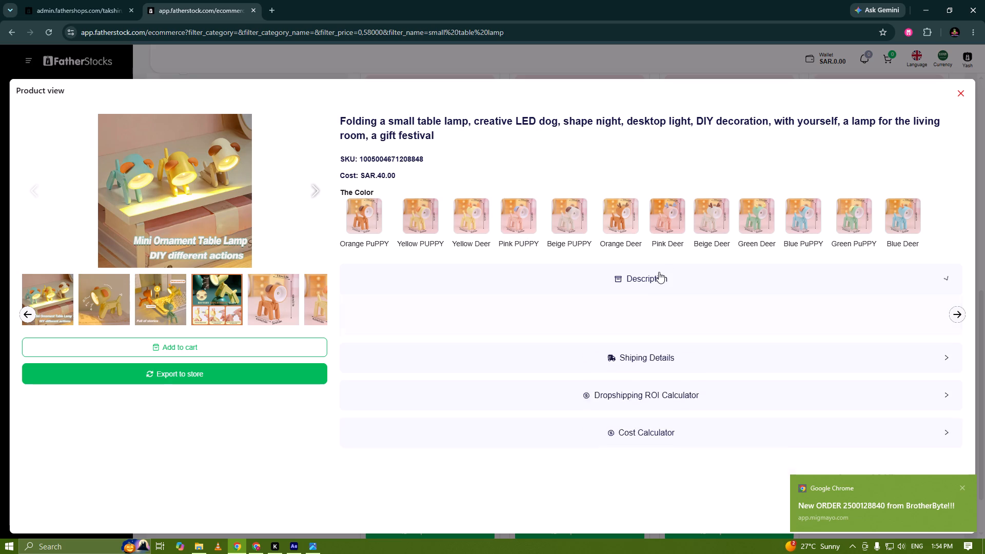
left_click(114, 306)
left_click(55, 301)
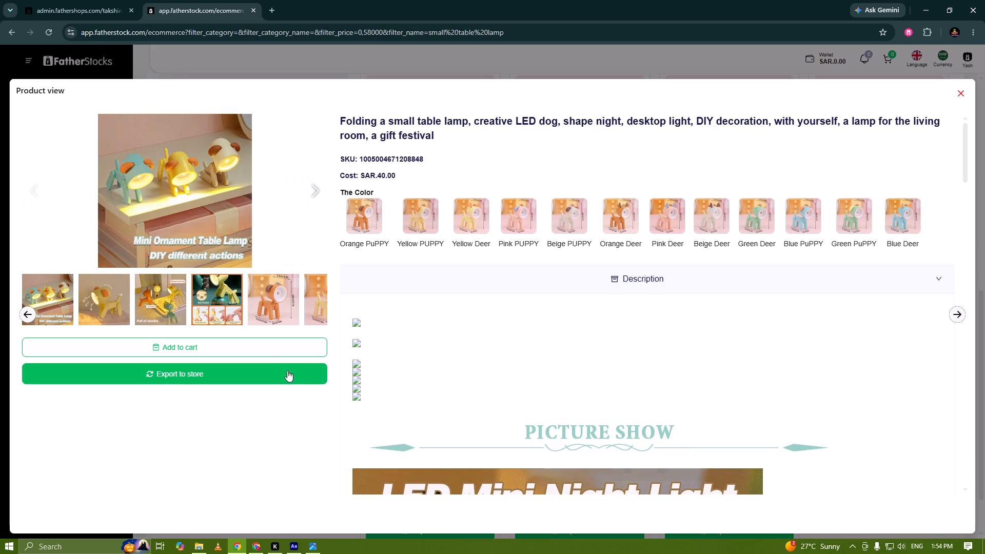
left_click(216, 312)
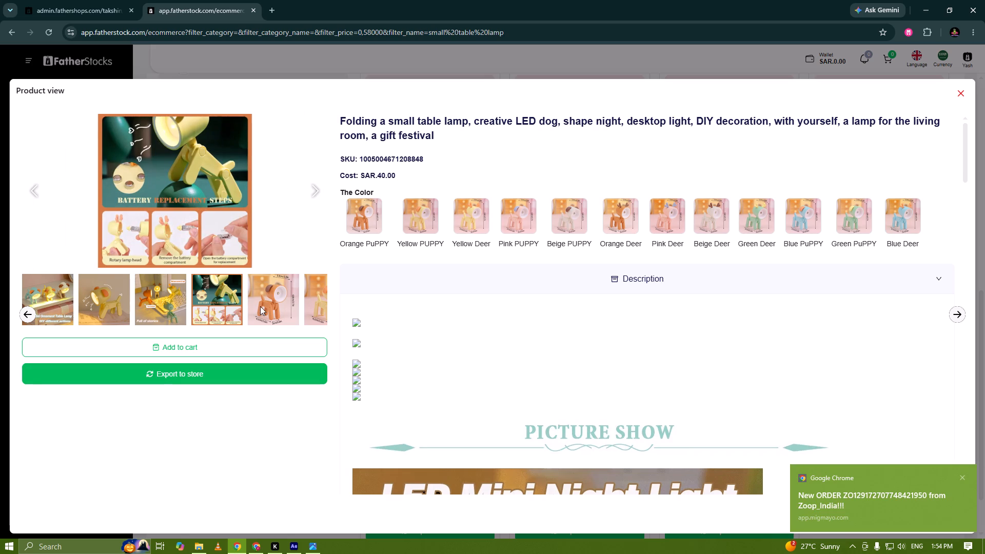
left_click(260, 306)
left_click(327, 305)
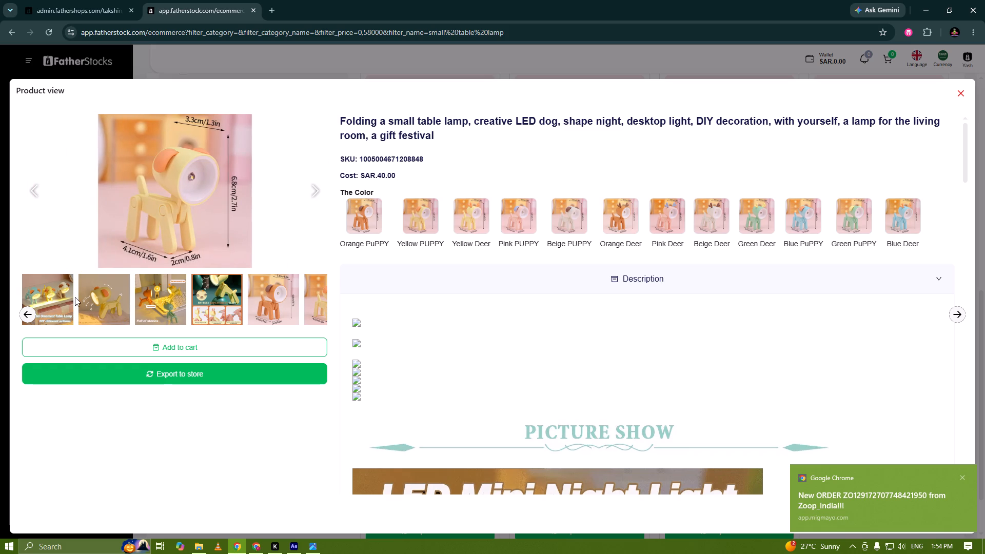
left_click(63, 297)
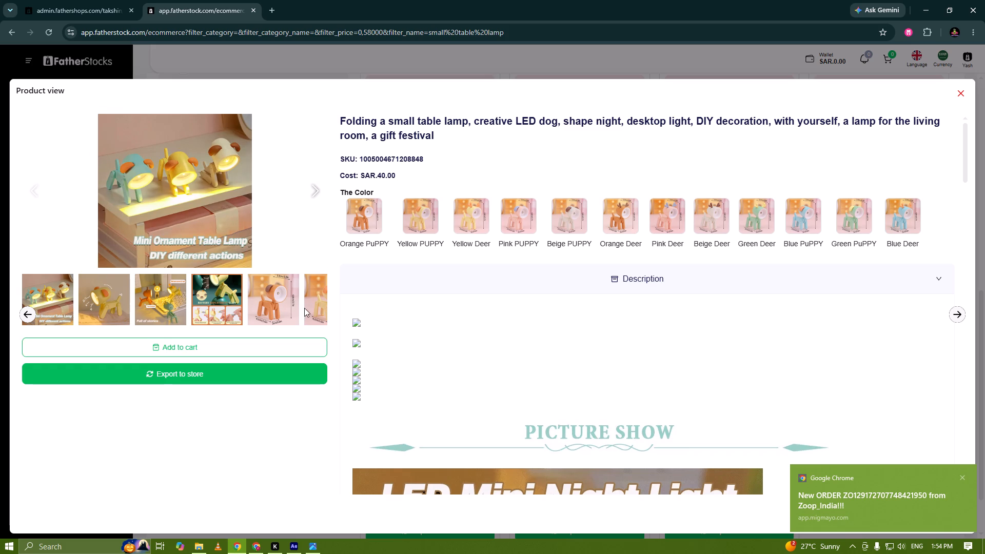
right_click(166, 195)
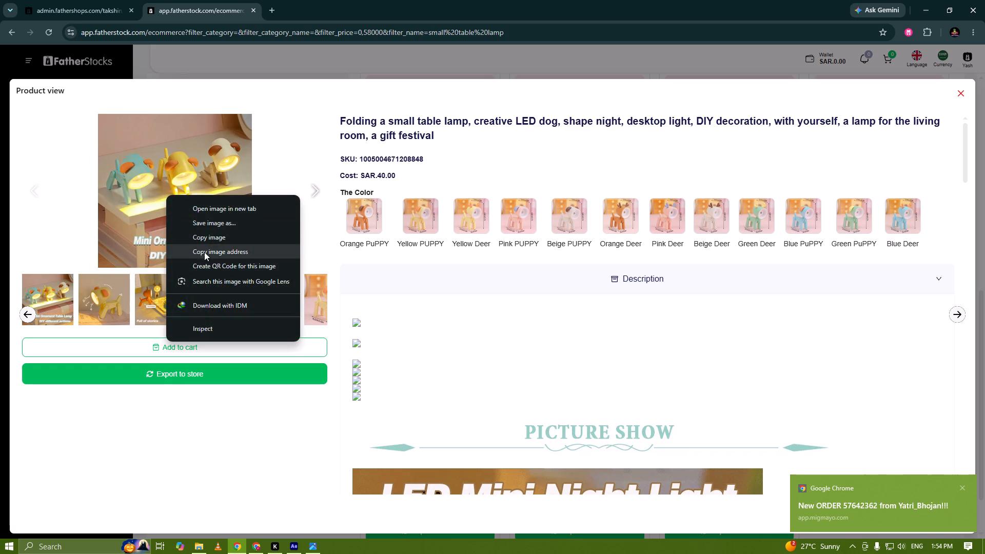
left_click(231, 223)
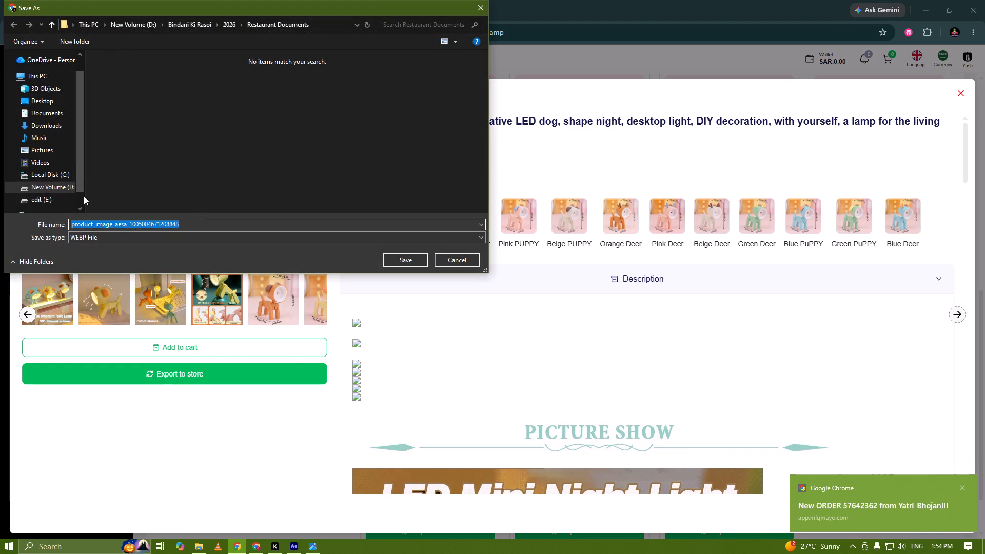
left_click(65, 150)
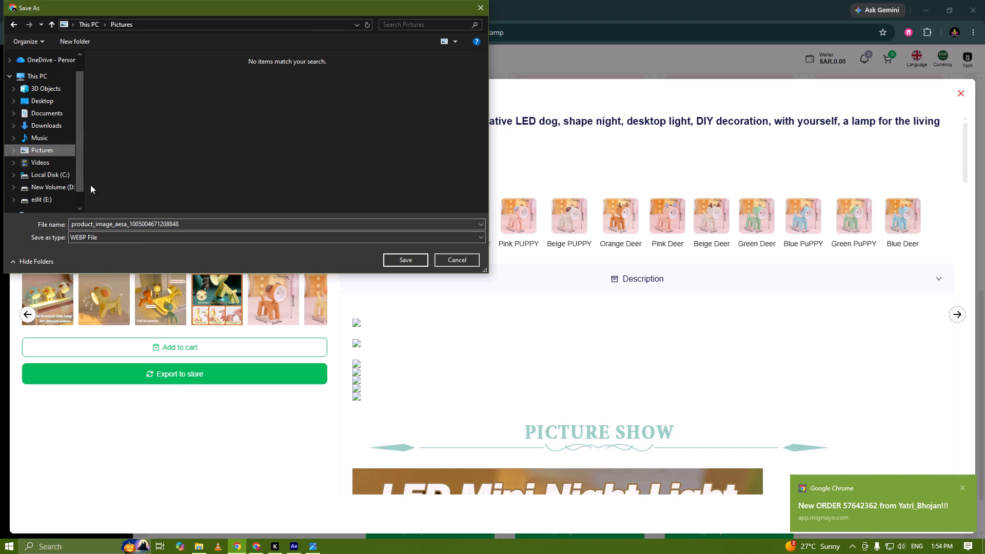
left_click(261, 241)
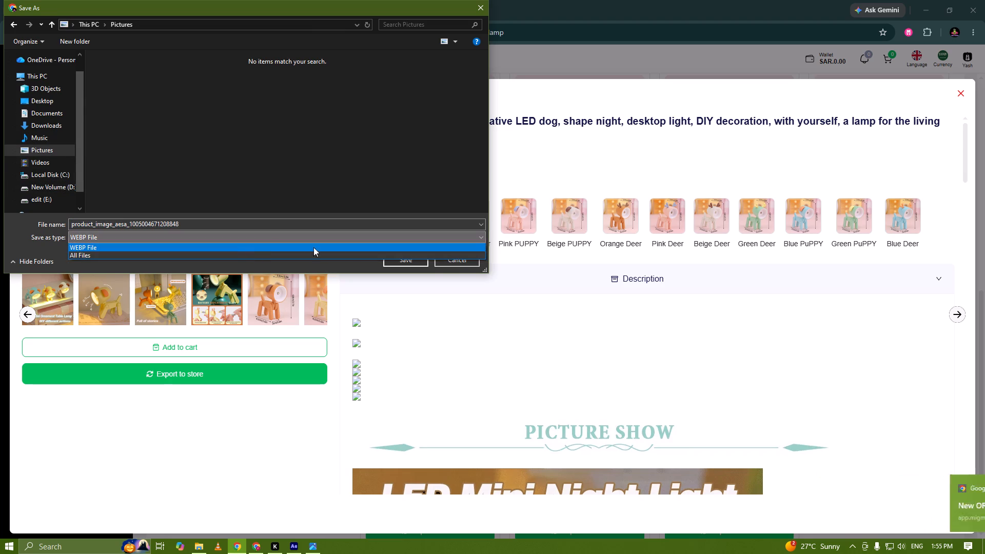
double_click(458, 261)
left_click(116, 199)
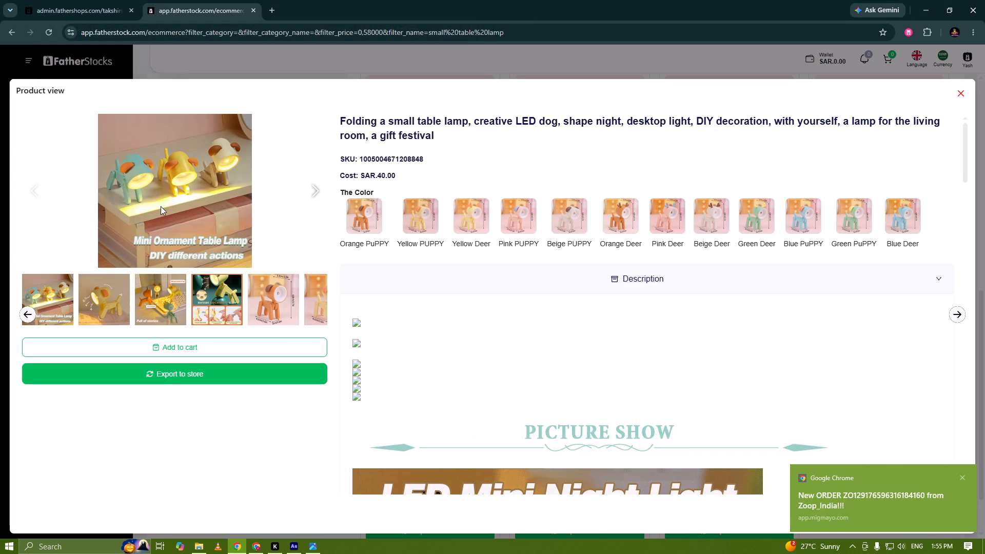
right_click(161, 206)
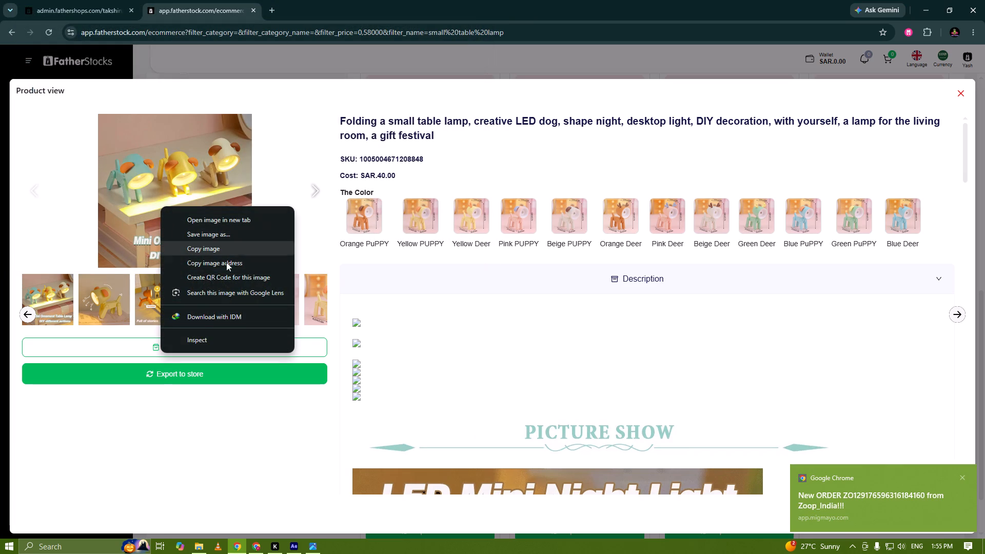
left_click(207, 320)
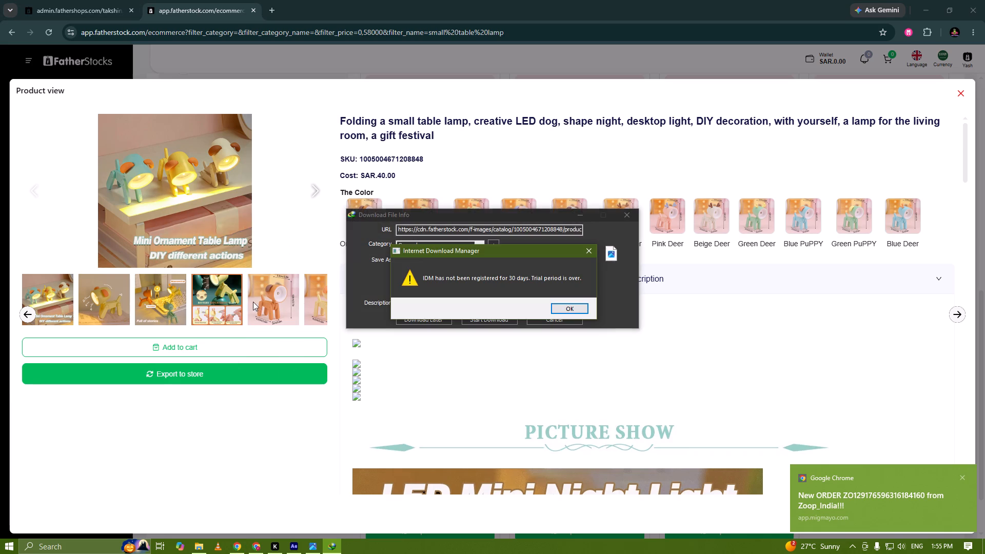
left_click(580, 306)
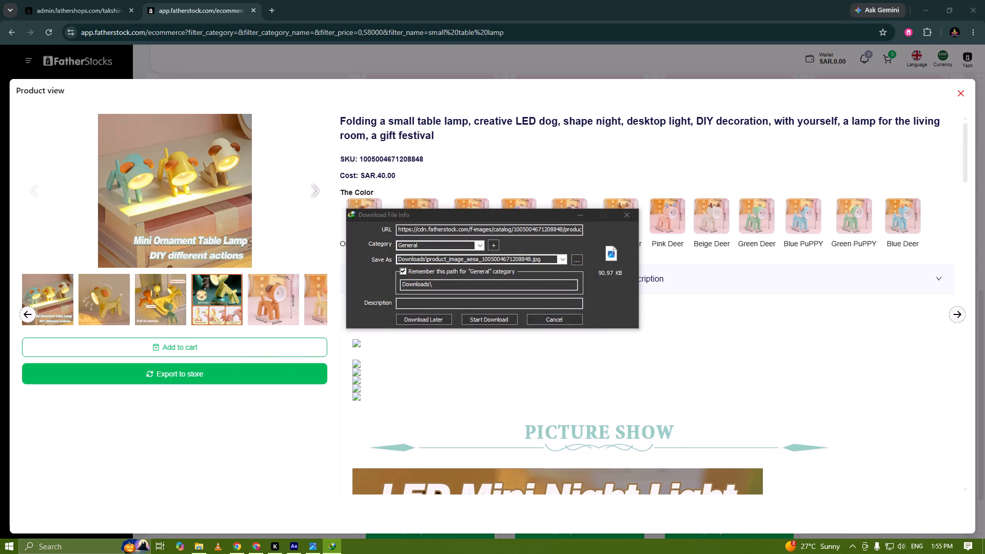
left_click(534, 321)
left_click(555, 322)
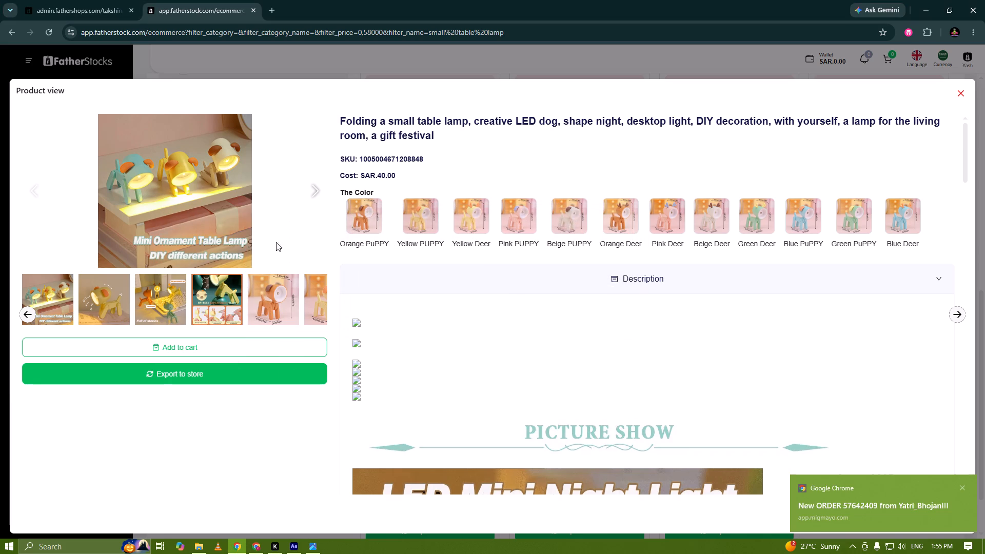
Examine all the lamp's gallery pictures, including the puppy and deer colour variants, and return to the first picture.
left_click(319, 196)
left_click(319, 195)
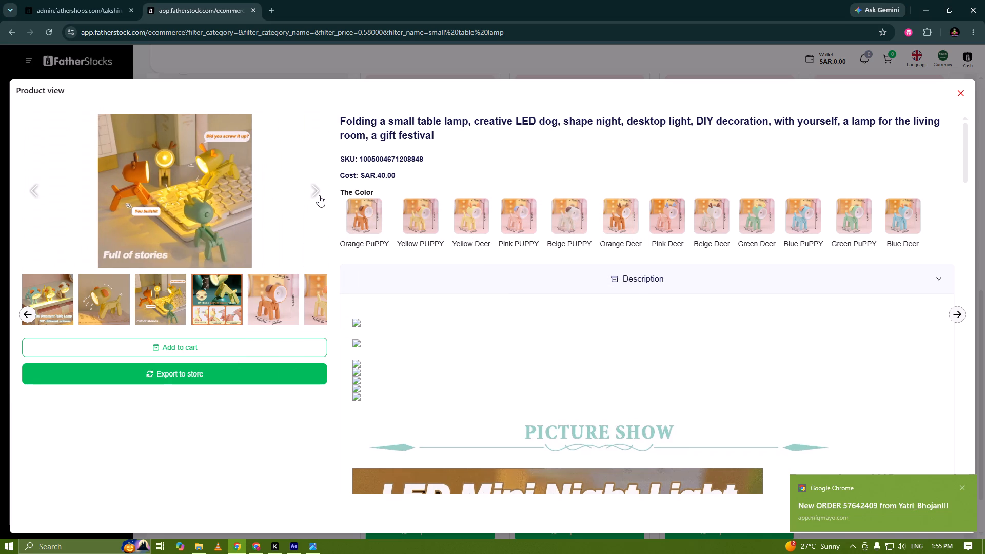
left_click(319, 195)
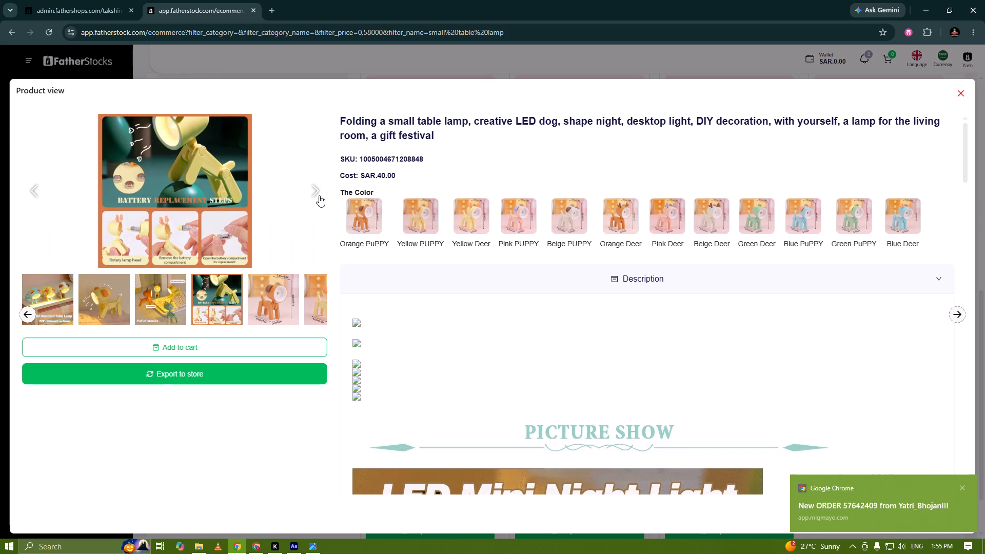
left_click(319, 195)
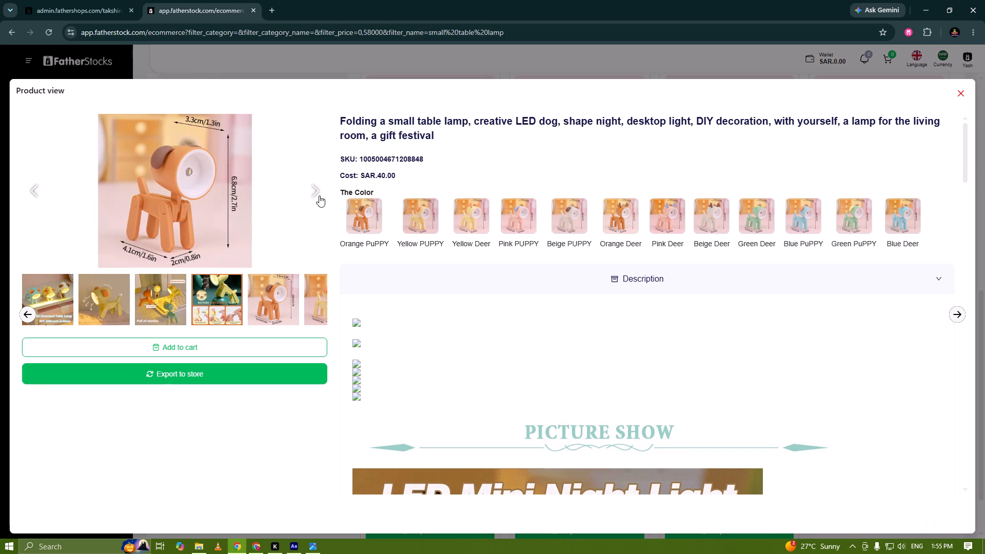
left_click(319, 195)
left_click(319, 195)
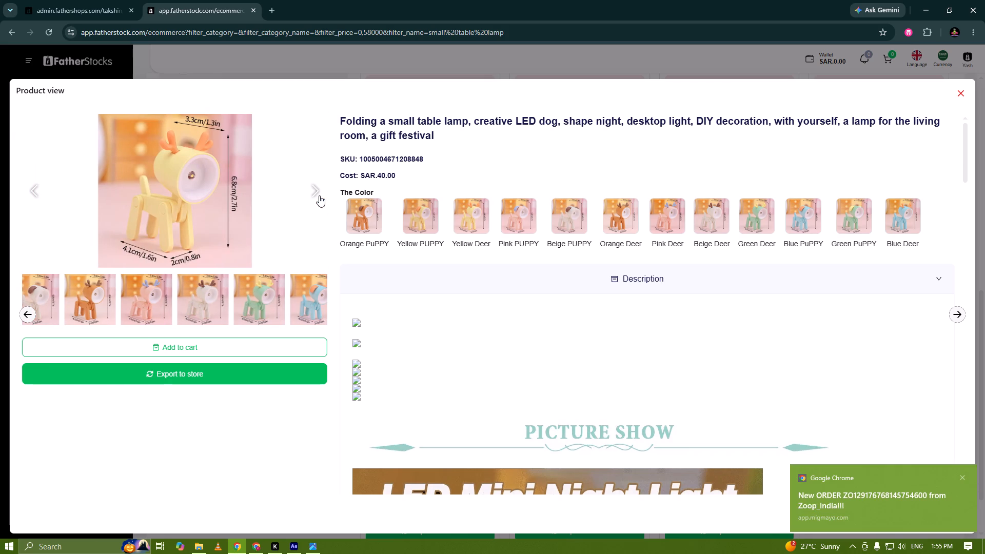
left_click(319, 195)
left_click(319, 195)
left_click(319, 195)
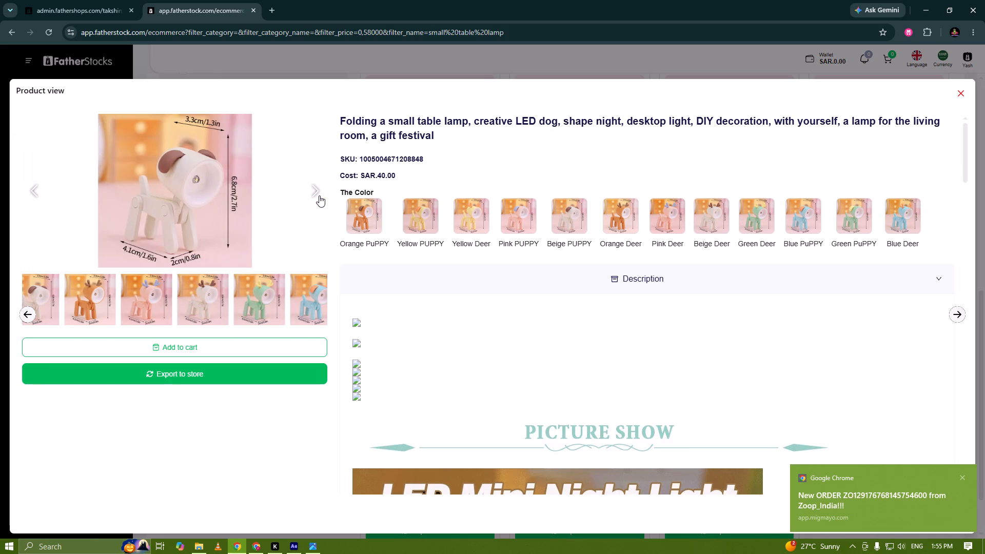
left_click(319, 195)
left_click(306, 210)
left_click(312, 195)
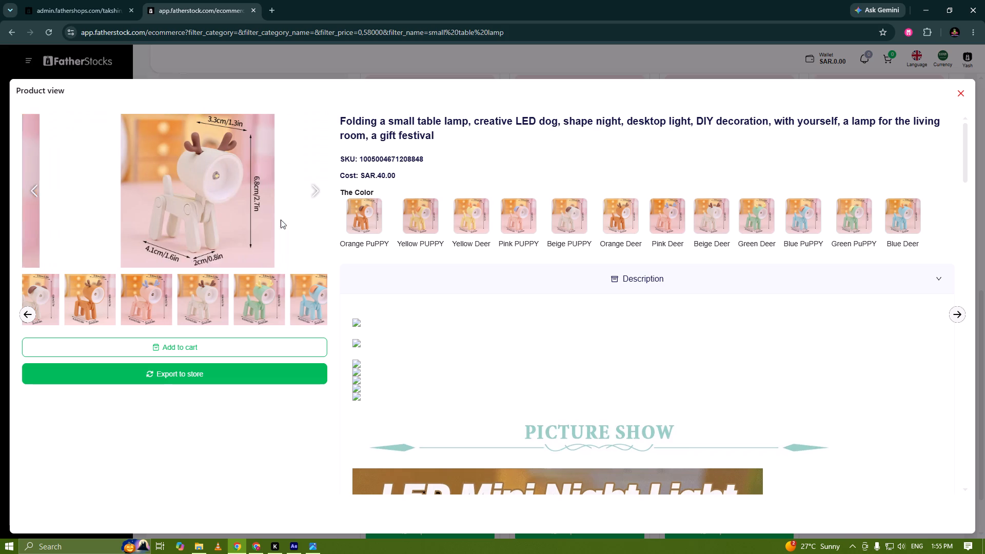
left_click(307, 197)
left_click(311, 188)
left_click(311, 188)
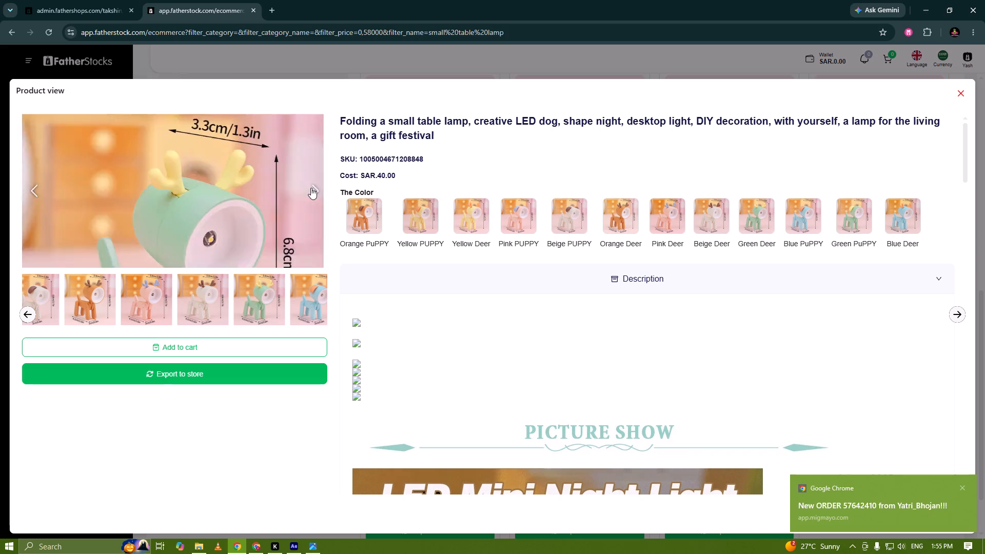
left_click(311, 188)
left_click(298, 230)
left_click(231, 285)
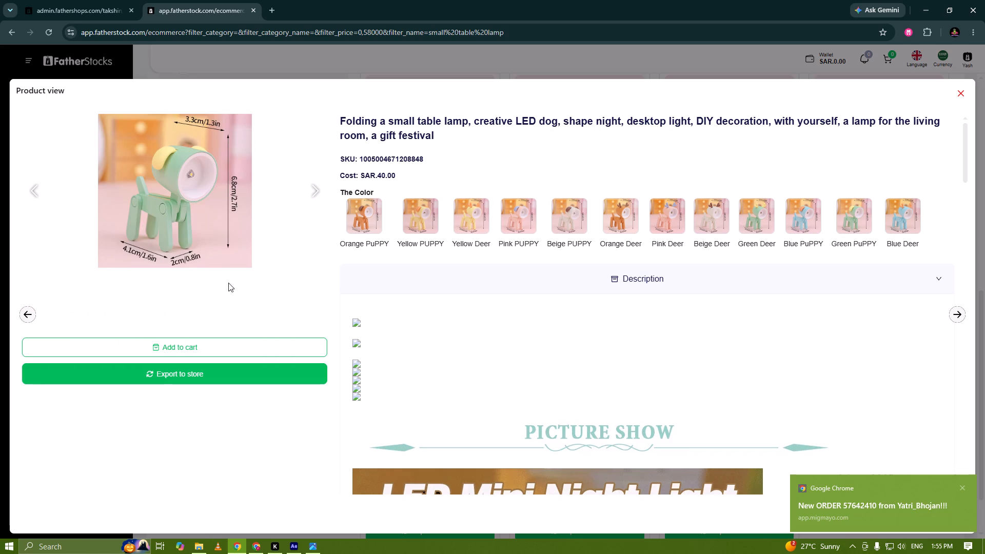
triple_click(30, 196)
triple_click(30, 196)
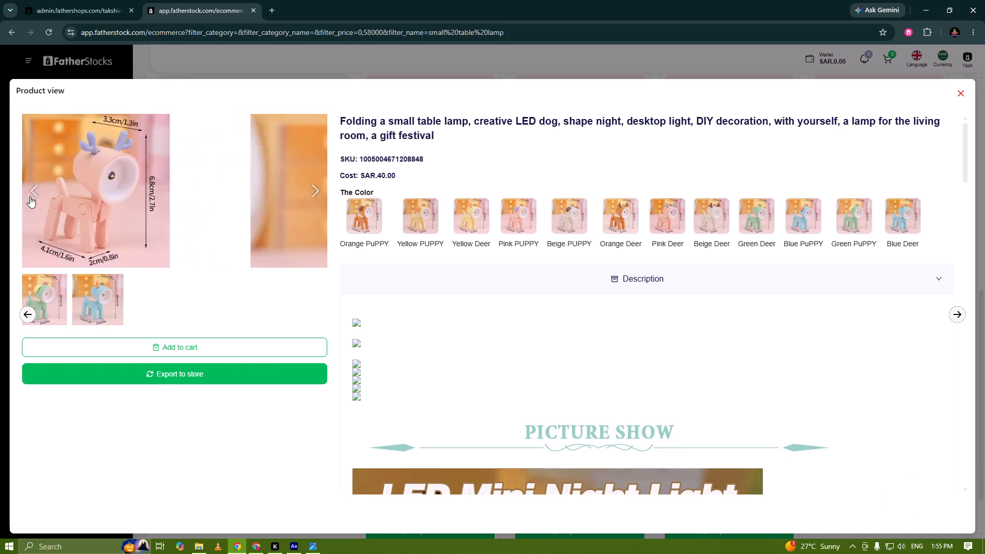
triple_click(30, 196)
left_click(30, 196)
left_click_drag(81, 283, 265, 312)
left_click_drag(106, 303, 305, 322)
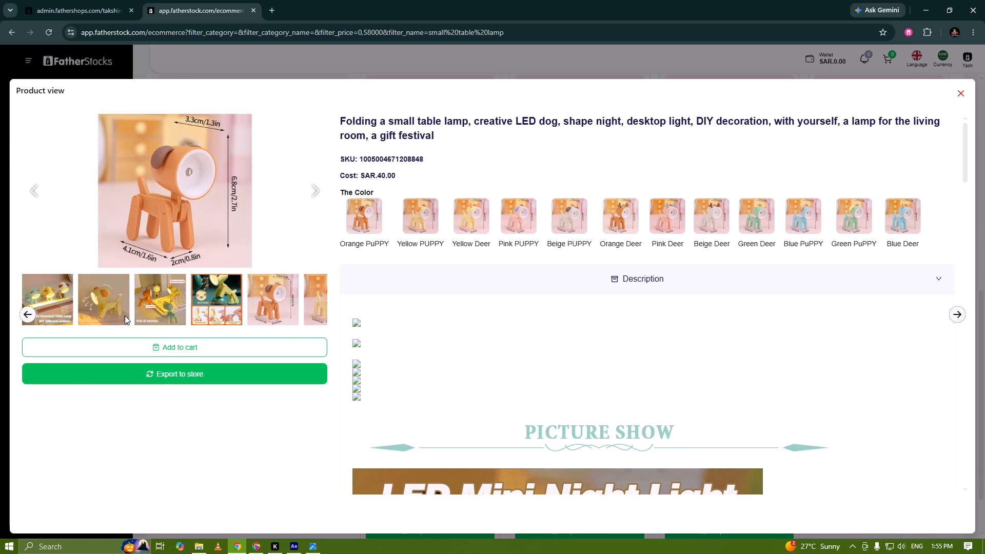
left_click_drag(73, 309, 227, 320)
left_click(61, 304)
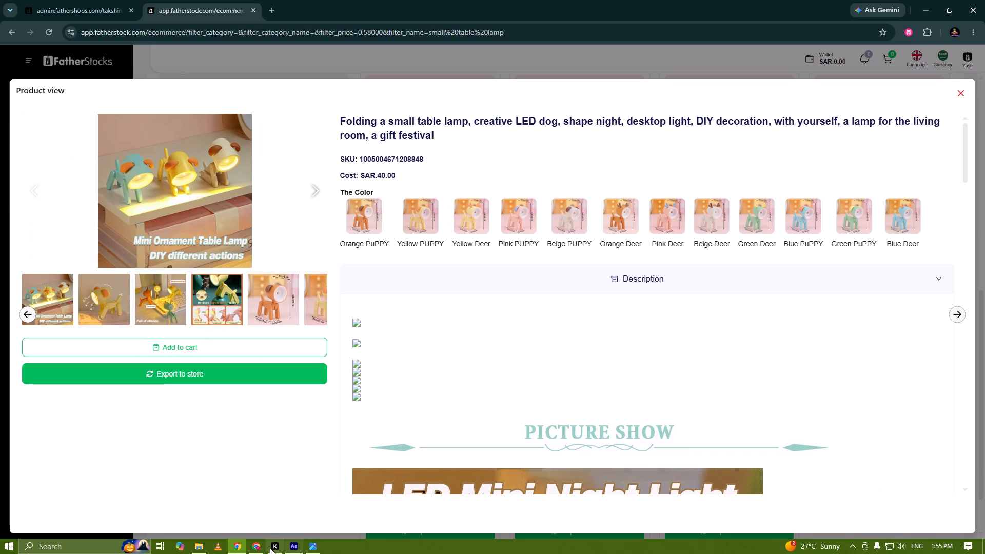
Switch to After Effects and set the font size of the "Cute Animal Design" text layer to 55 px.
left_click(295, 543)
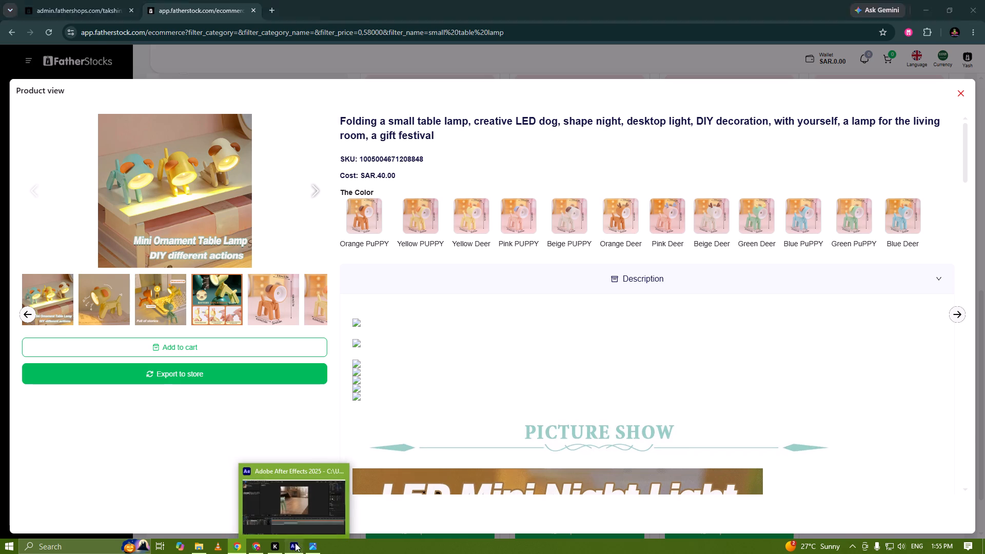
left_click(294, 405)
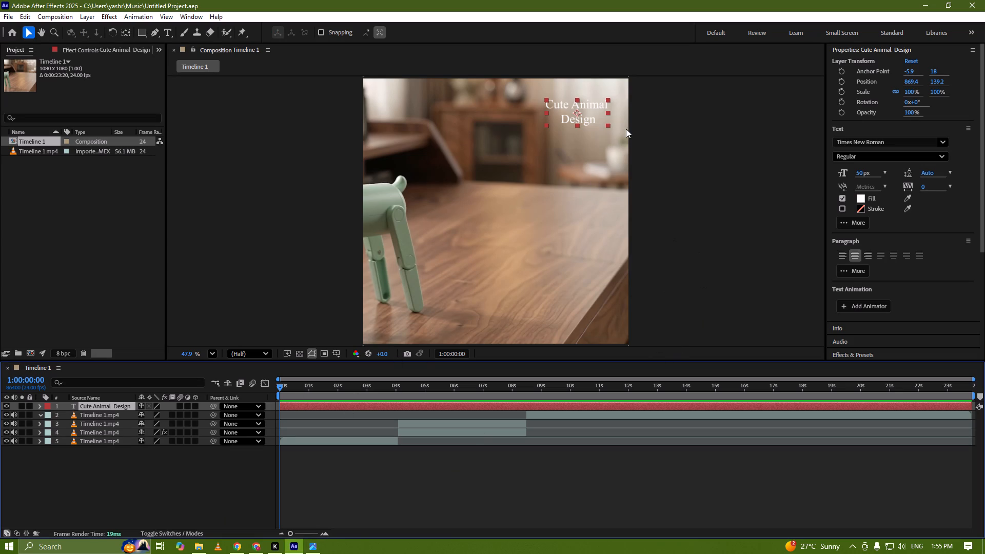
left_click(863, 172)
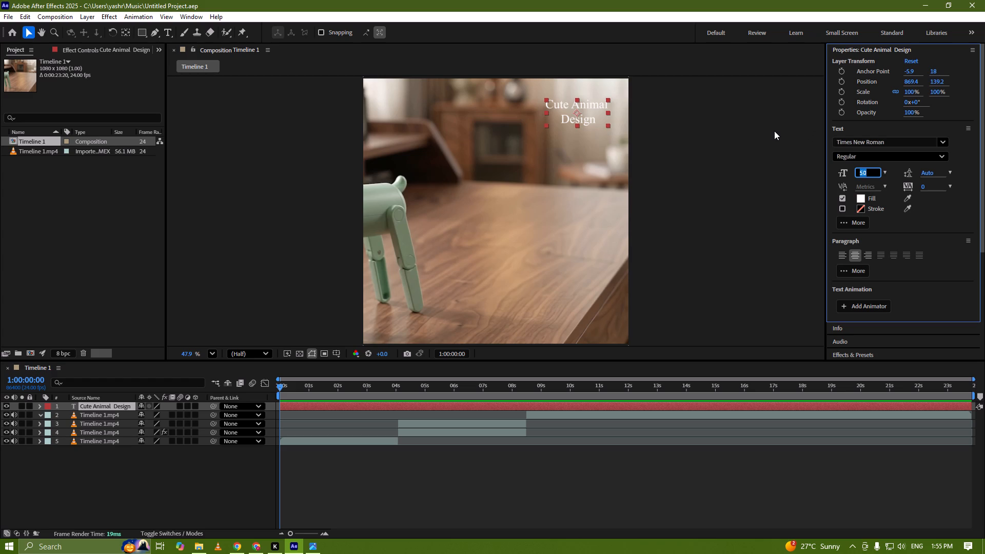
type("55")
key("Return")
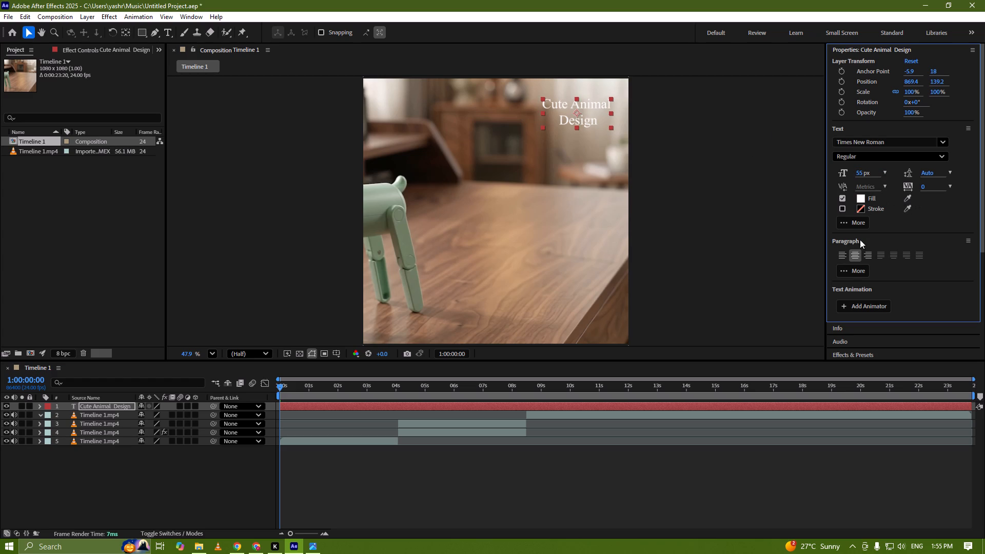
Widen the letter tracking of the "Cute Animal Design" text to 81.
left_click_drag(924, 186, 975, 188)
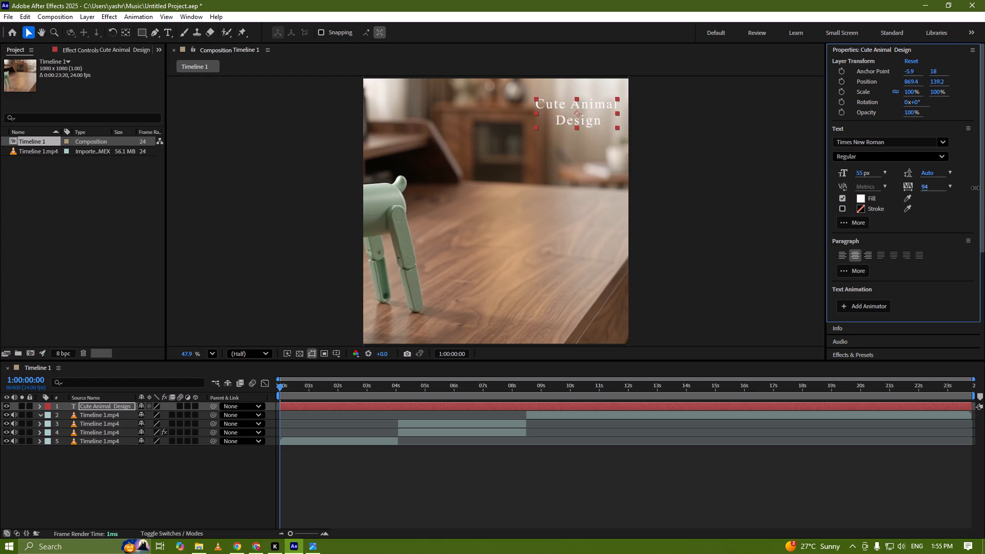
left_click_drag(975, 188, 968, 186)
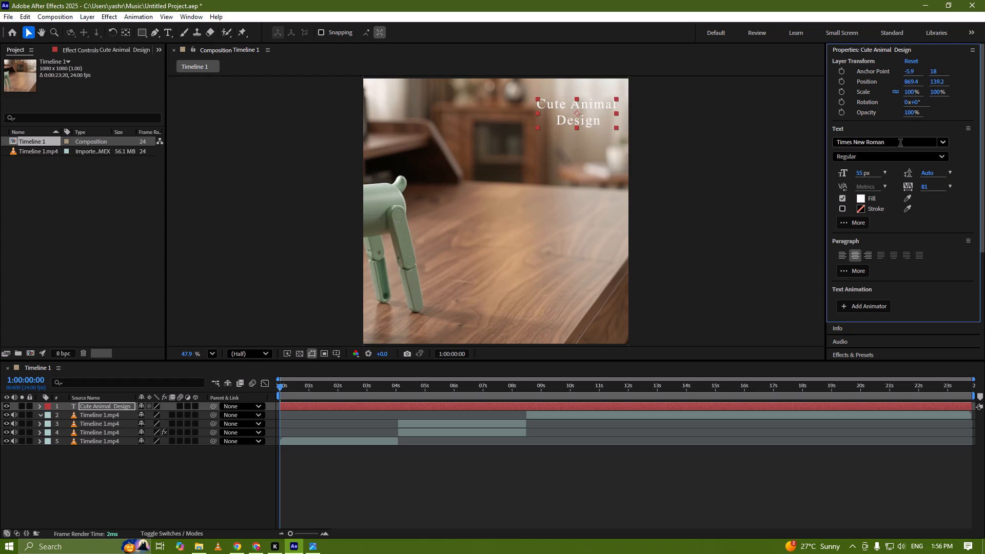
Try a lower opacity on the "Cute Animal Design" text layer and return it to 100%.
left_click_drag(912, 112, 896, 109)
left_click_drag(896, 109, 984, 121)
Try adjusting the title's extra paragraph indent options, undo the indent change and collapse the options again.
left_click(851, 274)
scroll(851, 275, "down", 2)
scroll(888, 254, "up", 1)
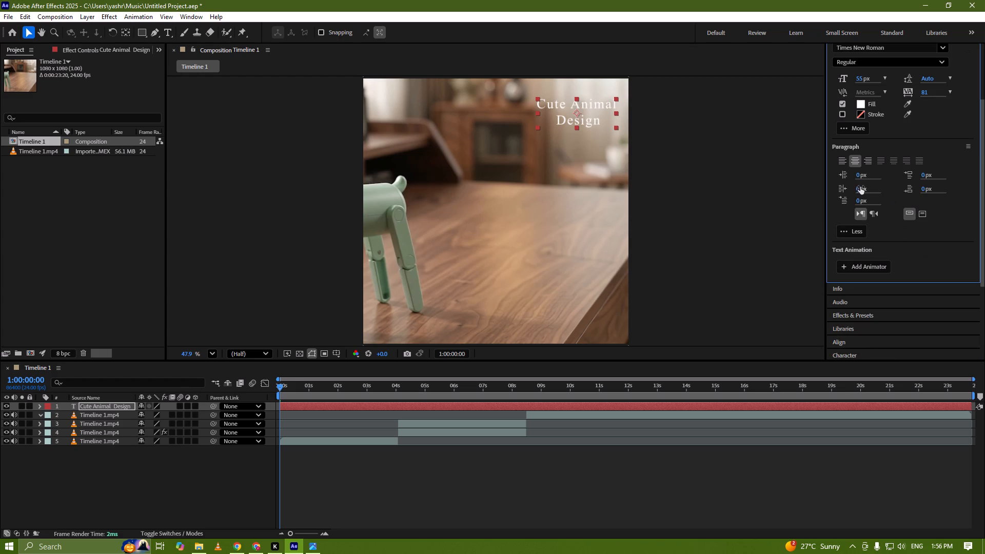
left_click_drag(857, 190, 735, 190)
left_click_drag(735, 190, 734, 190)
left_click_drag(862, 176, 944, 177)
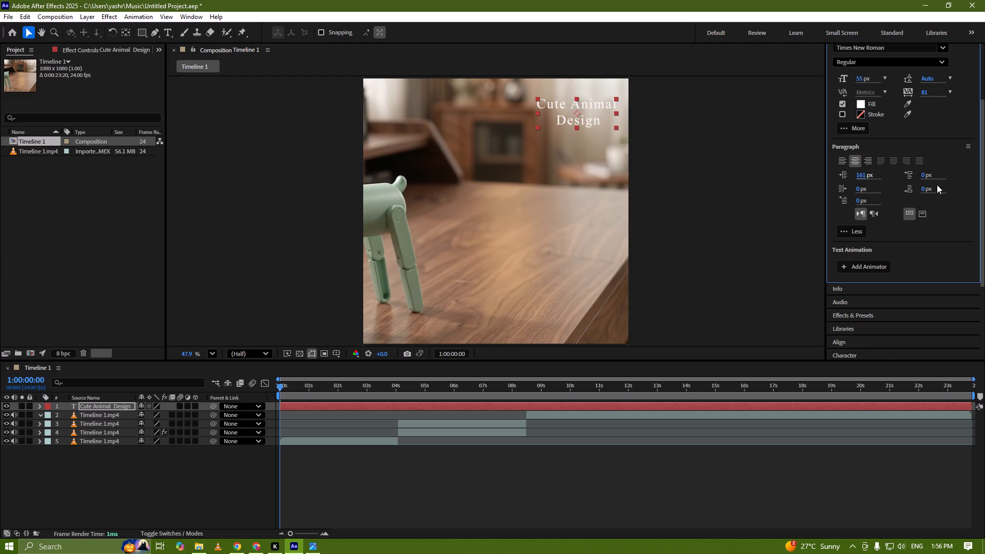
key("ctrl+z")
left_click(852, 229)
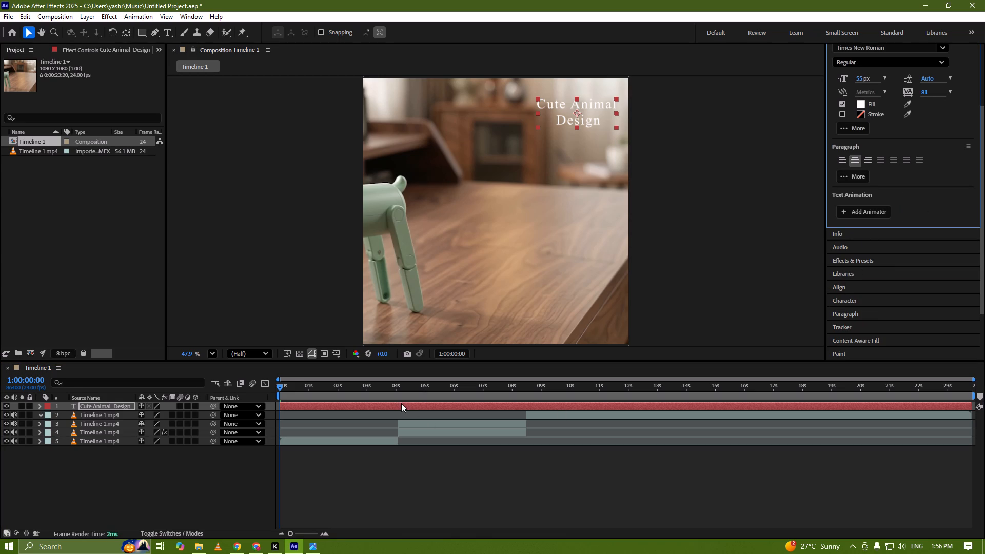
Preview the title text from the start of the composition and dismiss the Internet Download Manager pop-up.
left_click_drag(303, 391, 269, 404)
key("space")
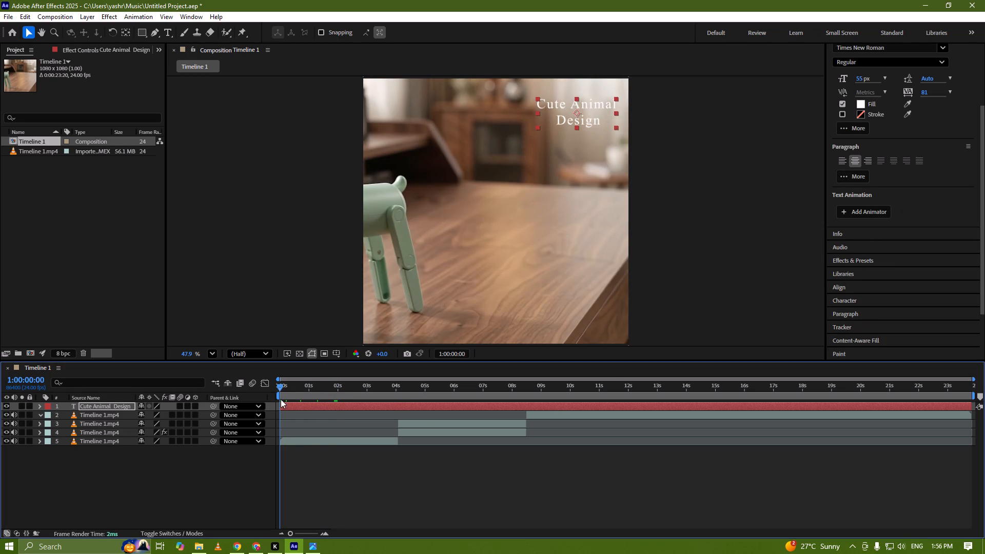
key("space")
left_click_drag(287, 386, 244, 387)
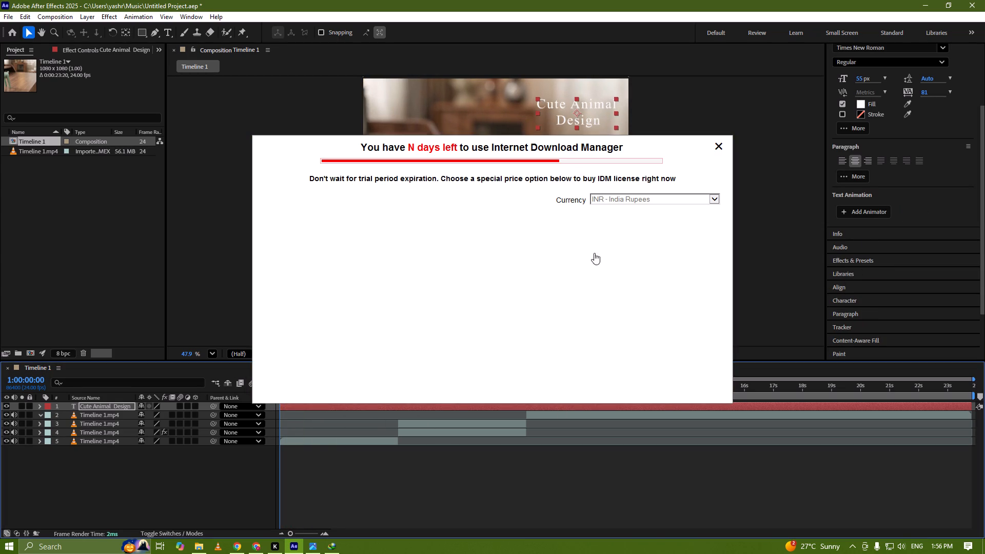
left_click(722, 143)
Apply the Slide Up By Word preset to the "Cute Animal Design" text layer at the start of the composition.
left_click(310, 405)
left_click_drag(302, 388, 250, 391)
left_click(304, 410)
left_click(303, 408)
key("ctrl+space")
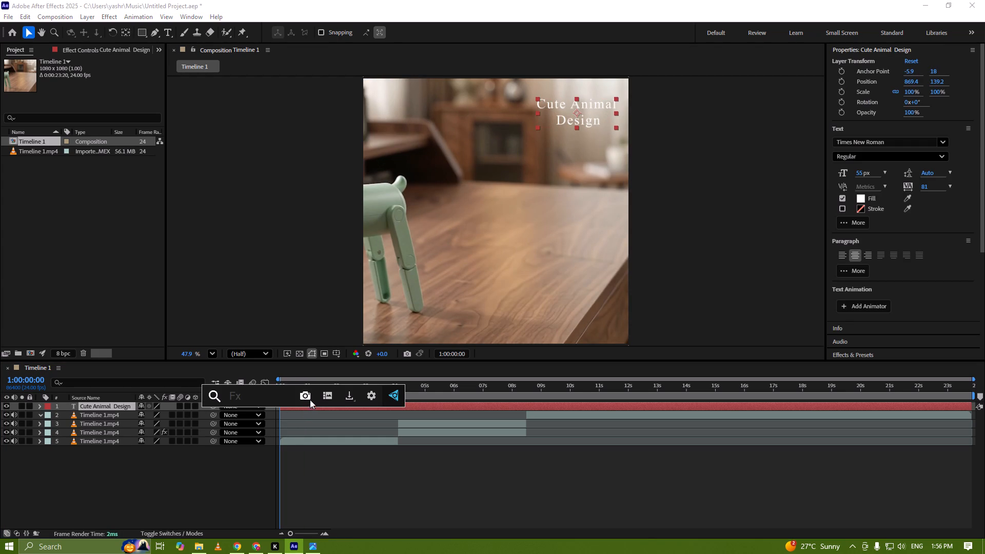
key("s")
key("l")
key("i")
key("d")
key("e")
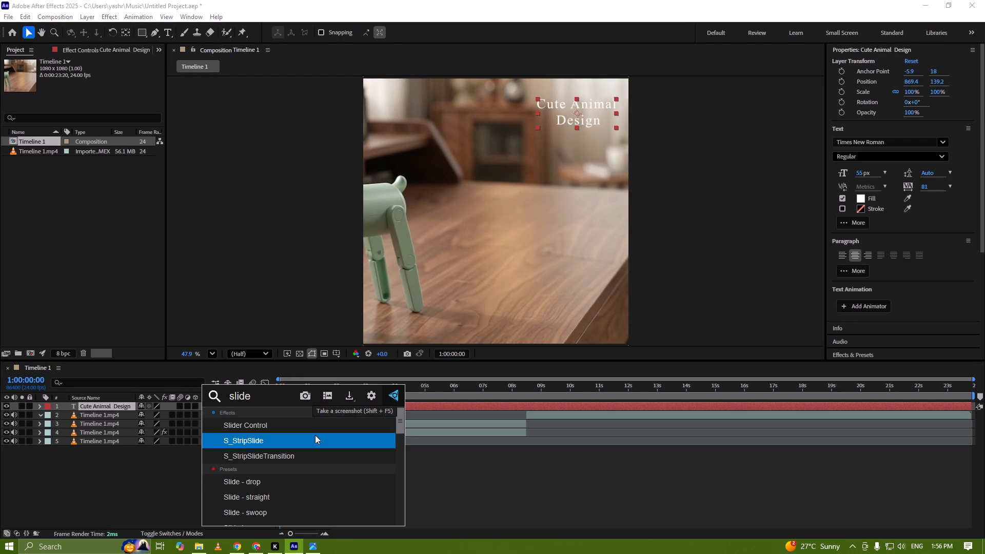
scroll(292, 450, "down", 6)
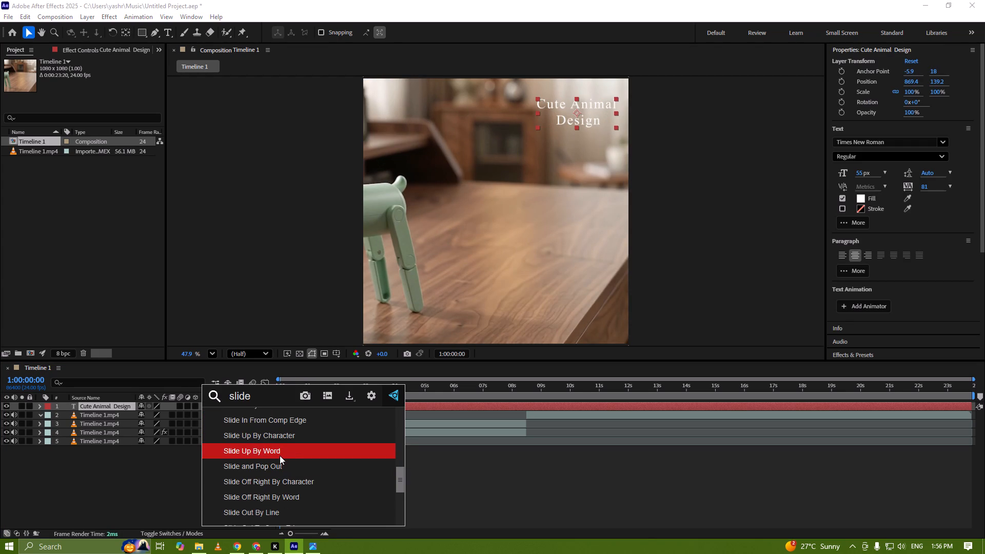
left_click(244, 451)
Review the title's slide-up motion, reveal its keyframes and apply Easy Ease to both Range Selector Offset keyframes.
left_click_drag(290, 390, 295, 390)
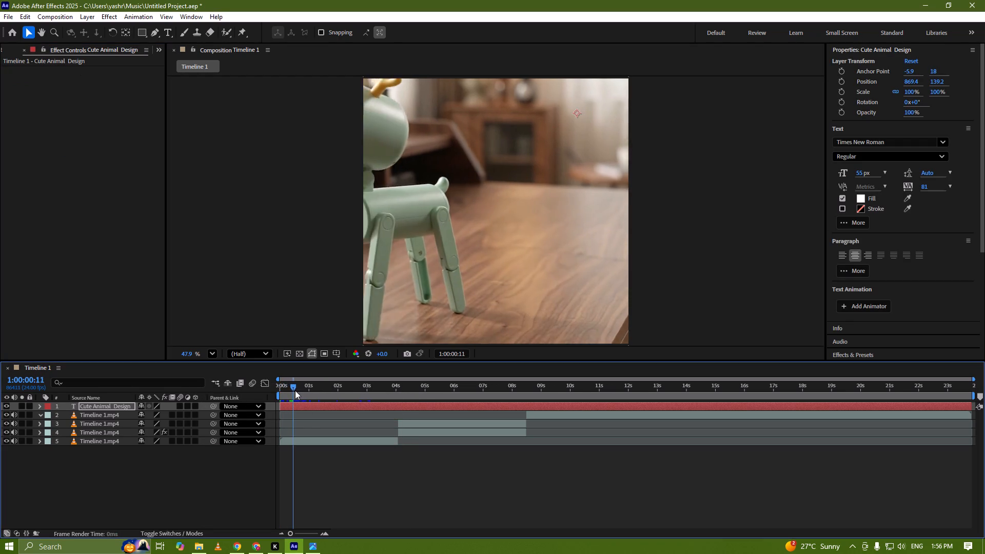
left_click_drag(295, 390, 321, 391)
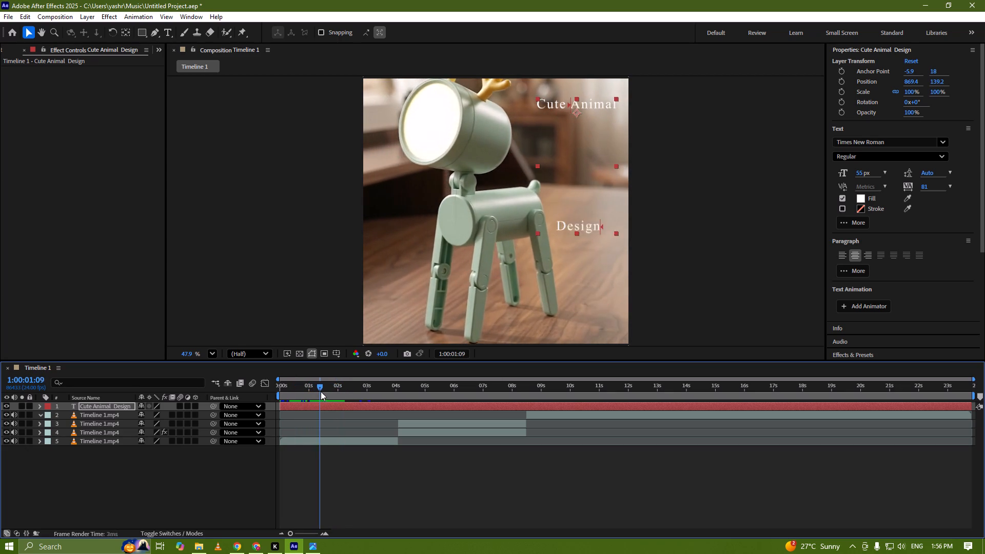
left_click_drag(321, 391, 312, 385)
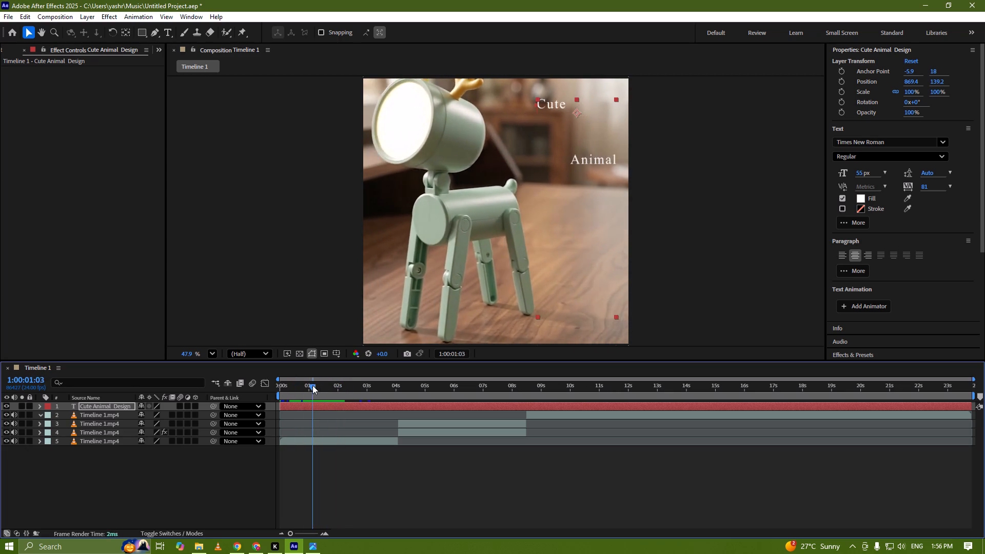
left_click_drag(312, 385, 332, 381)
left_click(321, 409)
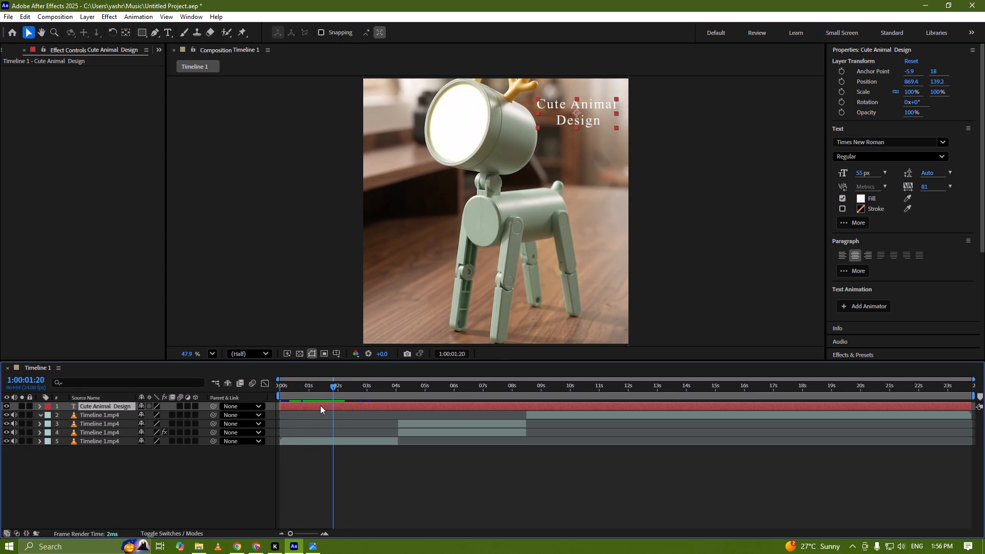
key("u")
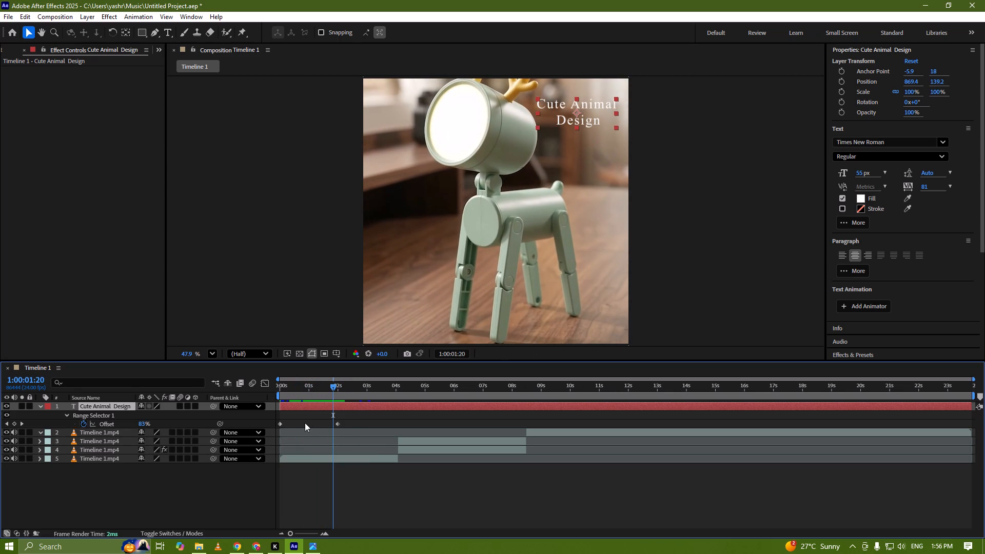
left_click_drag(301, 394, 300, 399)
left_click_drag(360, 422, 337, 425)
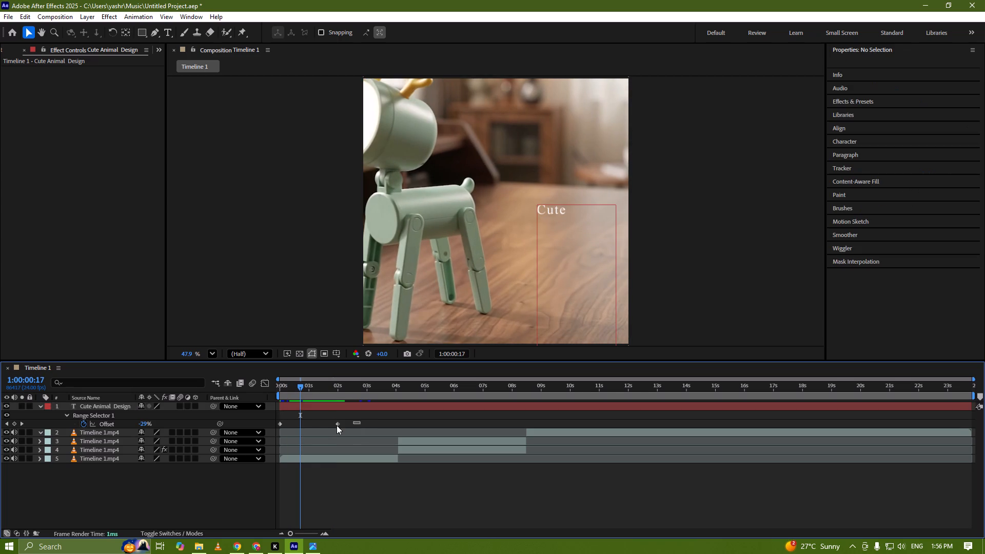
left_click_drag(337, 425, 257, 432)
key("F9")
In the graph editor, steepen the Offset curve out of its first keyframe for a fast start, and preview the motion.
left_click(265, 384)
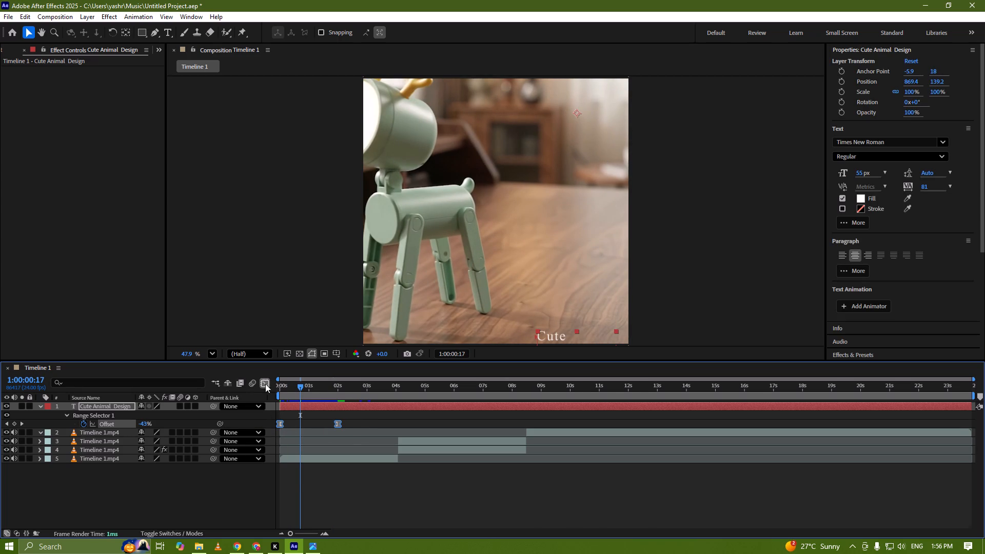
left_click_drag(378, 439, 260, 395)
scroll(341, 471, "up", 1, "alt")
scroll(338, 472, "up", 2, "shift")
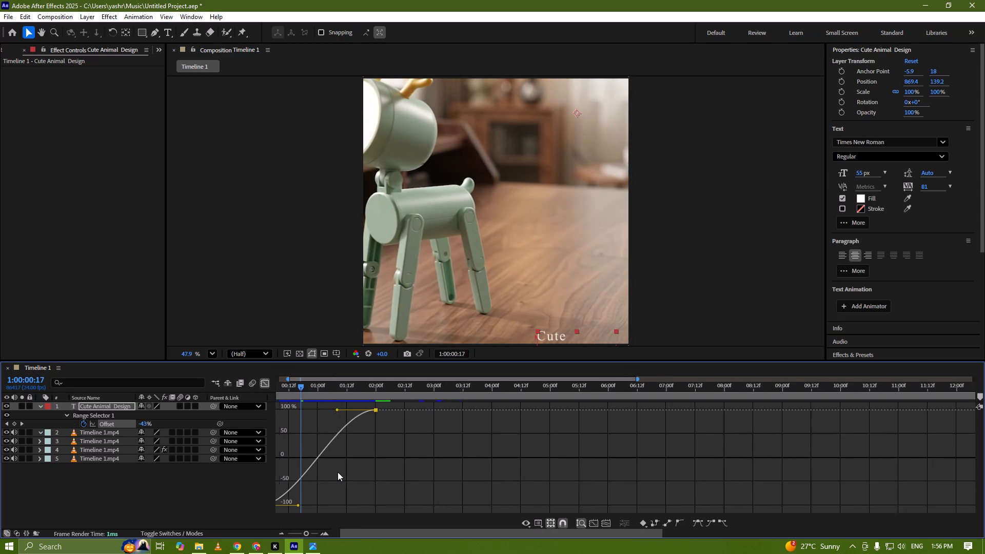
scroll(338, 472, "up", 2, "shift")
left_click_drag(318, 508, 294, 467)
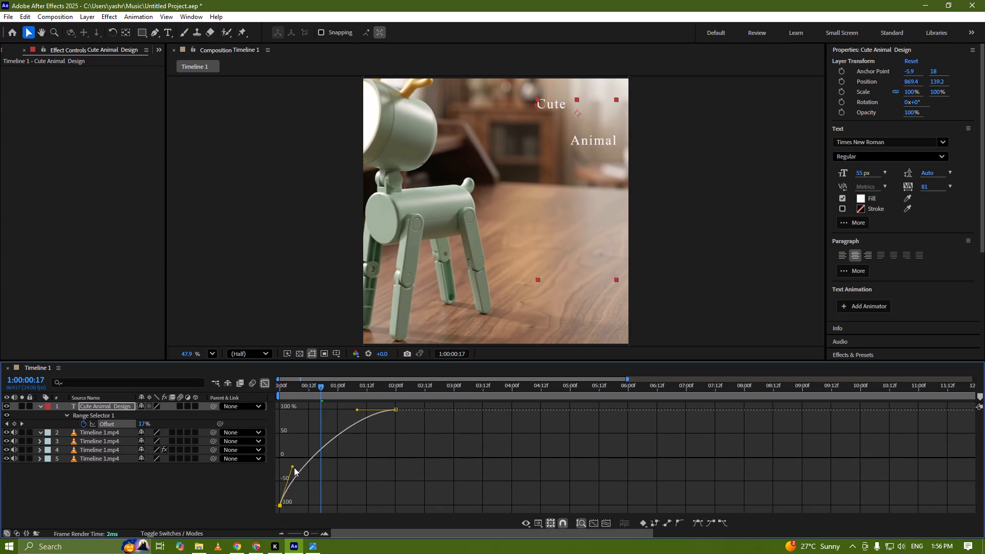
left_click_drag(294, 467, 264, 452)
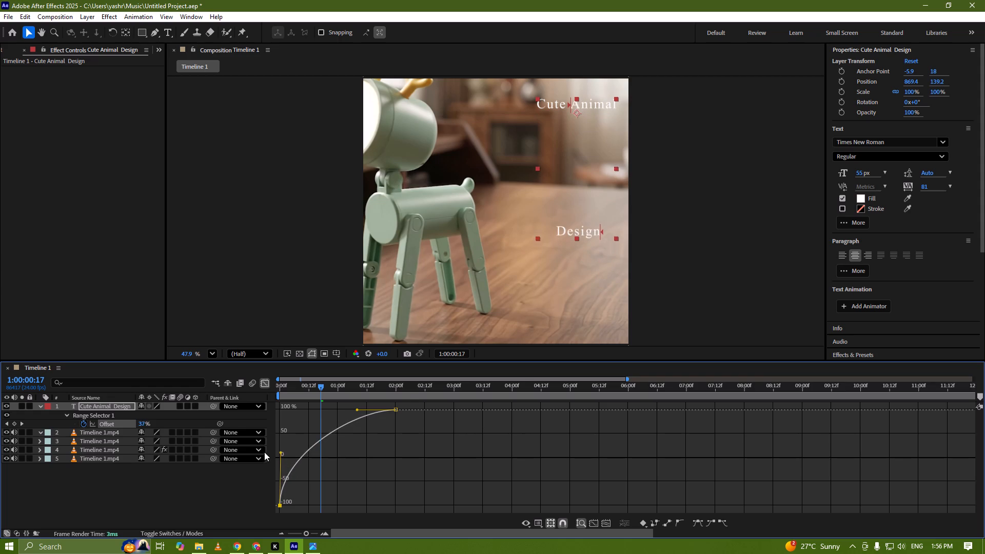
left_click_drag(264, 452, 263, 447)
left_click_drag(319, 392, 252, 387)
key("space")
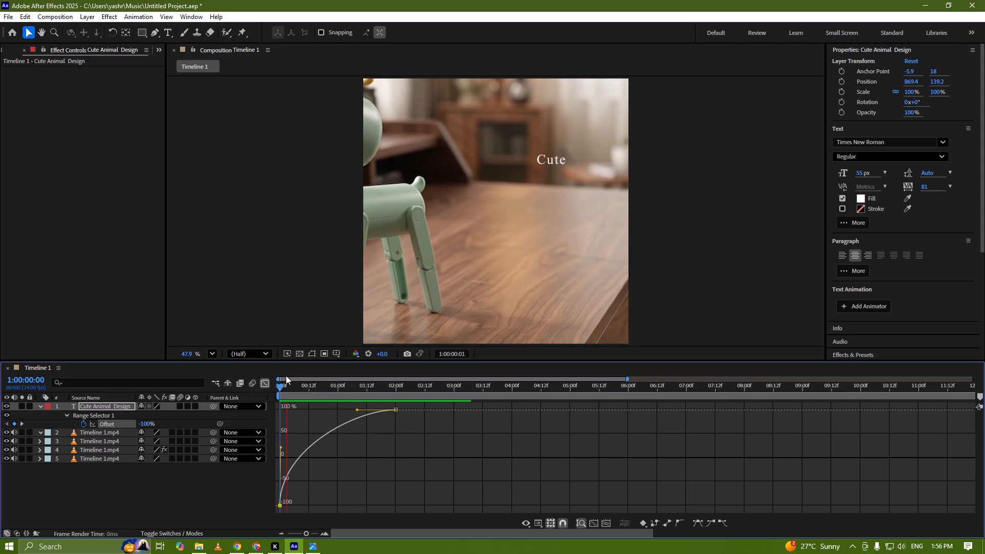
key("space")
left_click_drag(305, 387, 275, 388)
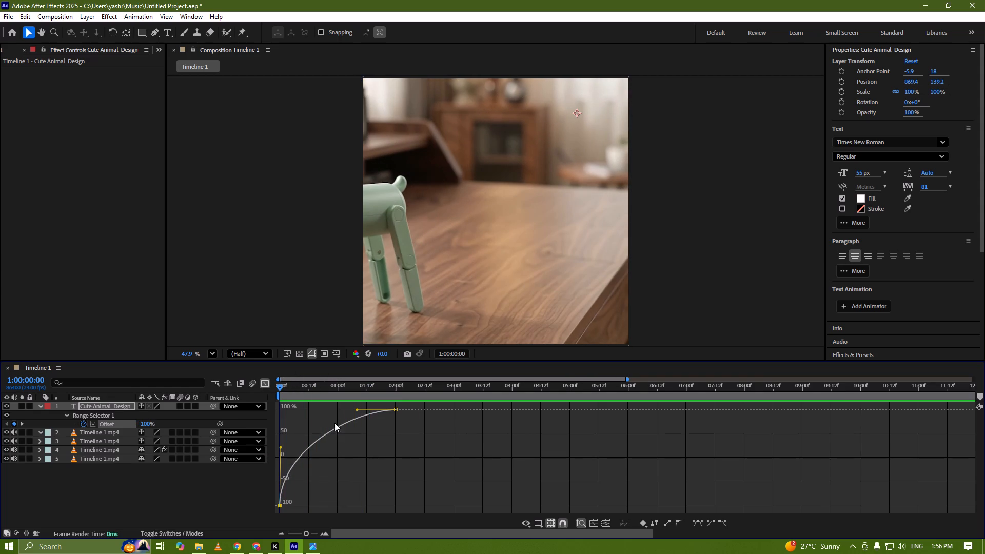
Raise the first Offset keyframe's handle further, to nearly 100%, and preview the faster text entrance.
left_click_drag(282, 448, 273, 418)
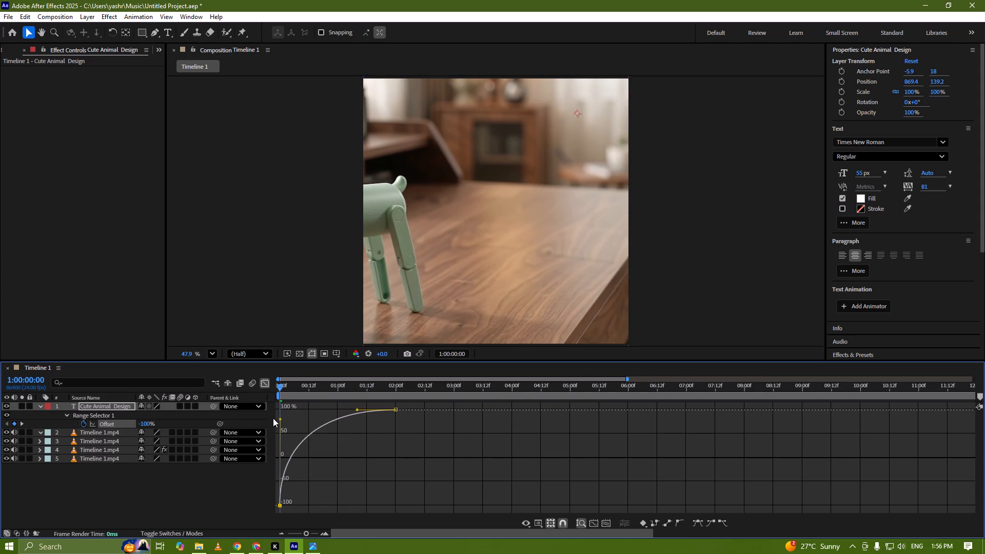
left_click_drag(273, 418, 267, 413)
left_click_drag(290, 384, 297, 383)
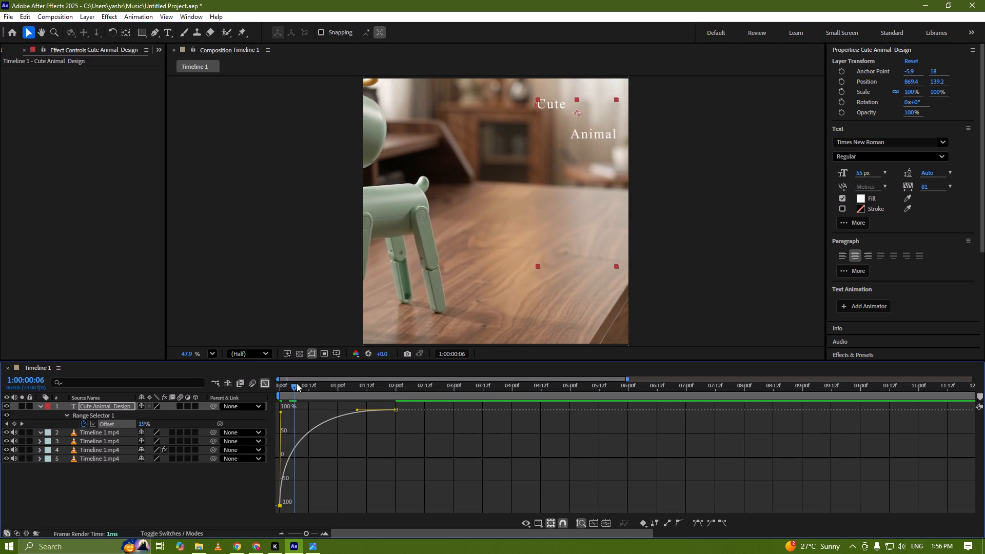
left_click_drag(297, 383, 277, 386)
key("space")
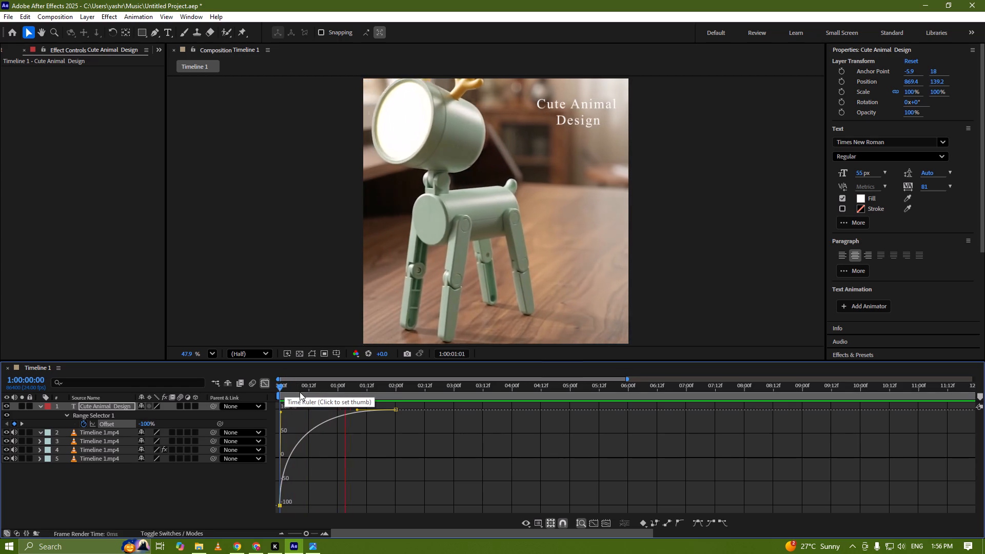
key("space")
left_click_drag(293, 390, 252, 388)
Lengthen the incoming handle of the last Offset keyframe for a softer landing, and play the title animation.
left_click_drag(355, 409, 327, 407)
left_click_drag(298, 394, 279, 392)
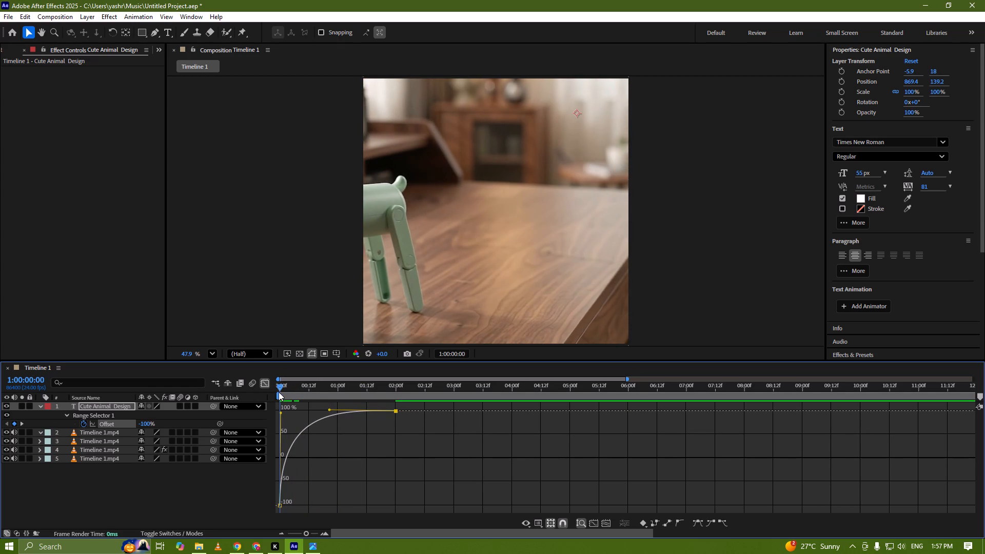
left_click_drag(279, 392, 279, 386)
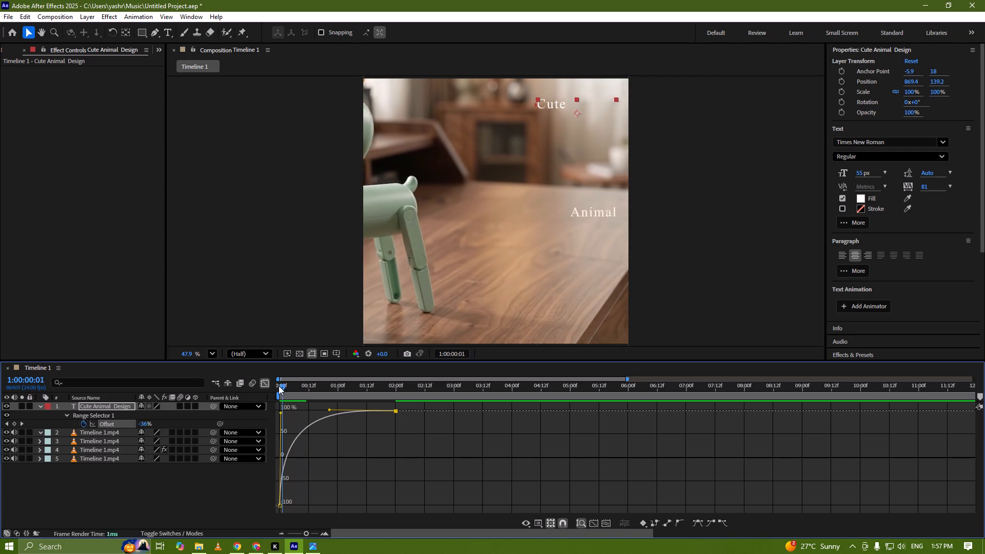
left_click_drag(279, 386, 269, 386)
key("space")
key("space")
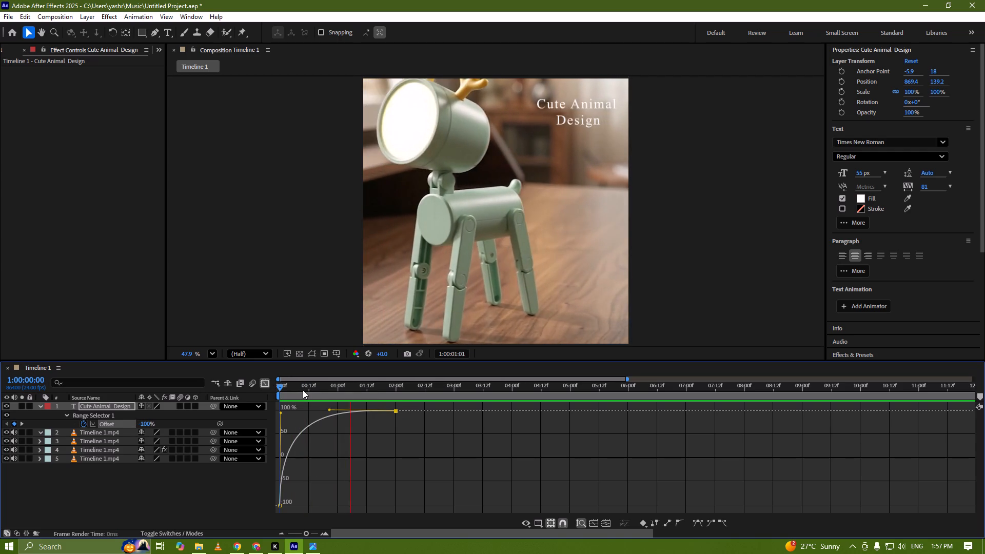
left_click(302, 389)
Lower the first Offset keyframe's handle to about 50%, preview the title and return to the layer bar view.
left_click_drag(281, 413, 281, 435)
left_click_drag(296, 389, 262, 390)
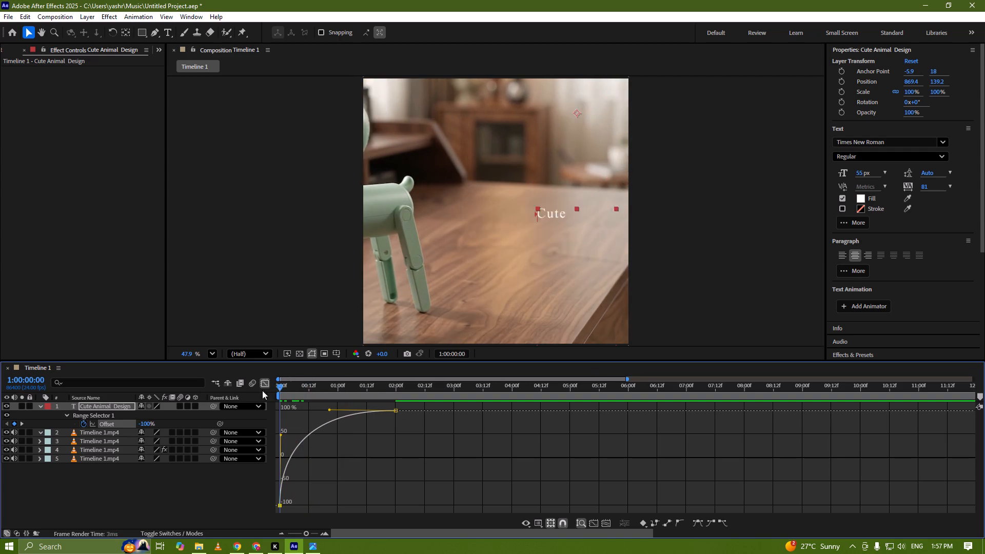
left_click_drag(262, 390, 250, 392)
key("space")
key("space")
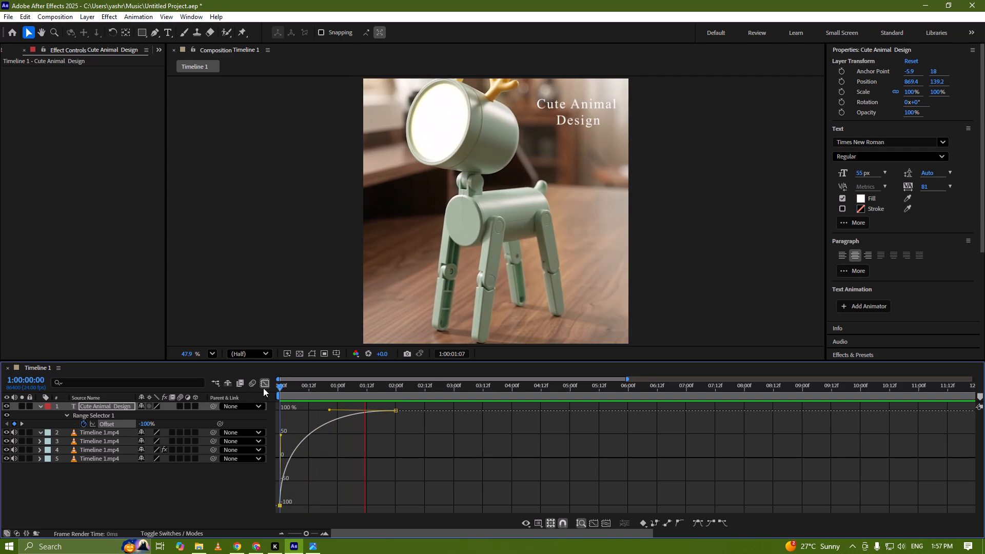
left_click(265, 383)
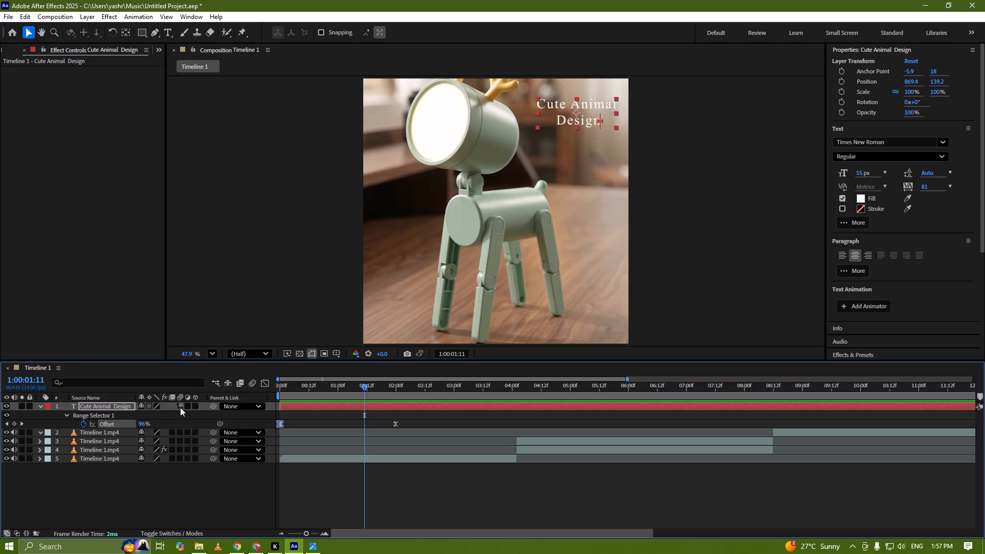
Enable motion blur for the title text and all four Timeline 1.mp4 layers, and preview from the start.
left_click(180, 407)
left_click_drag(180, 430, 178, 477)
left_click_drag(288, 392, 295, 391)
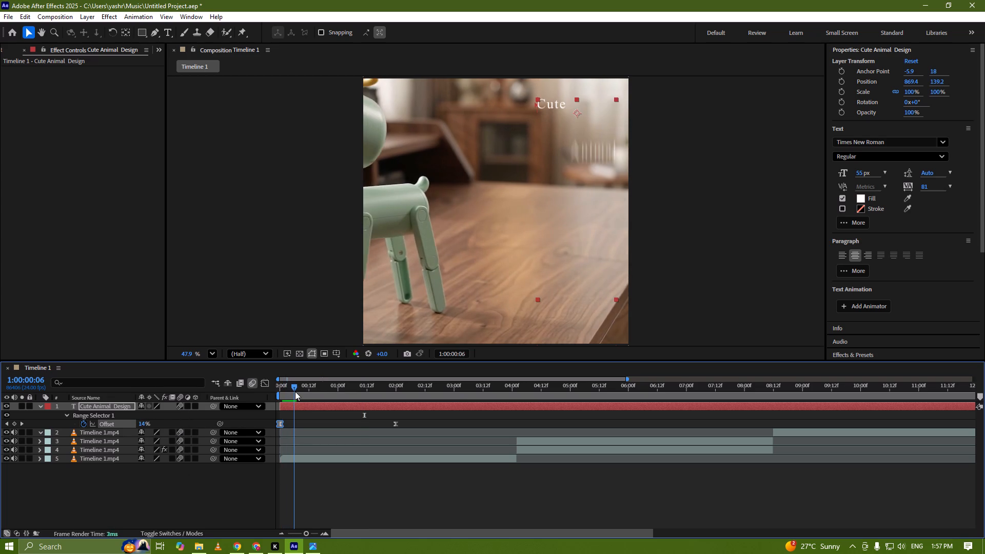
left_click_drag(295, 391, 343, 388)
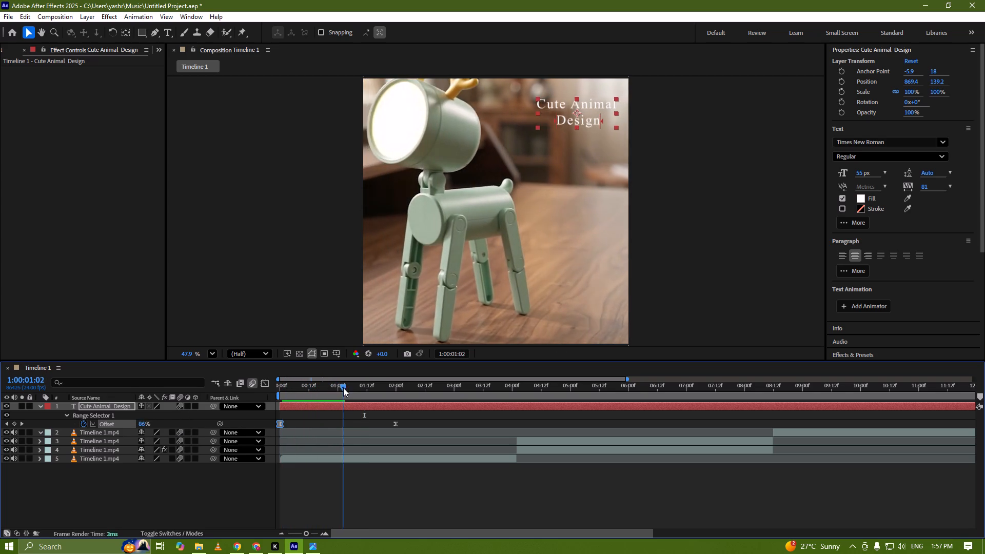
left_click_drag(343, 388, 269, 406)
key("space")
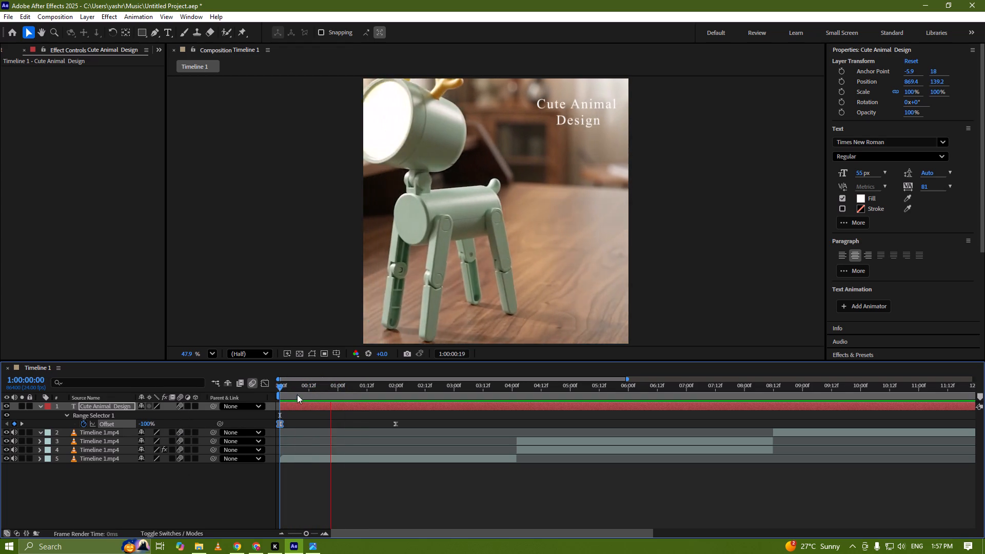
Replay the opening of the composition several times to check the motion-blurred title entrance.
key("space")
left_click_drag(322, 389, 244, 391)
key("space")
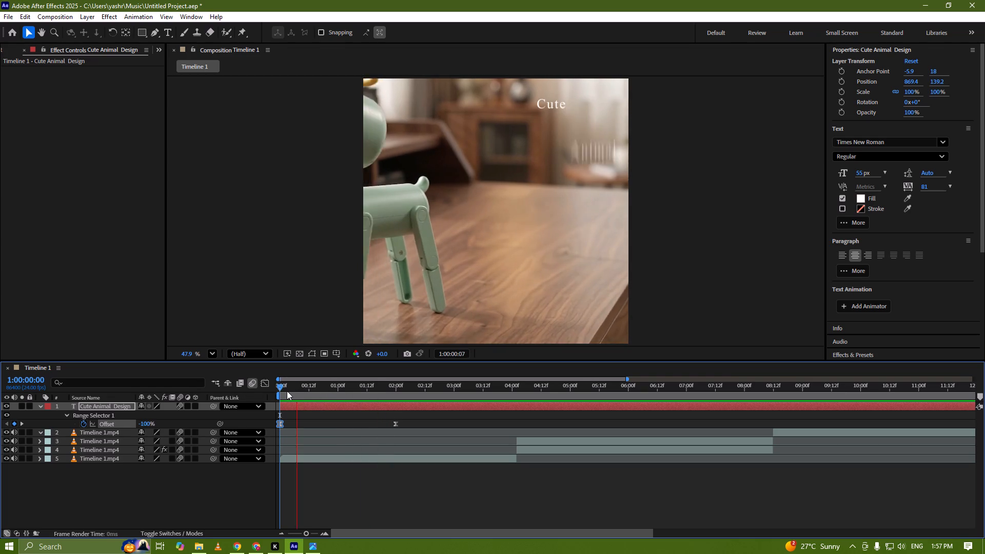
key("space")
left_click_drag(317, 389, 221, 392)
key("space")
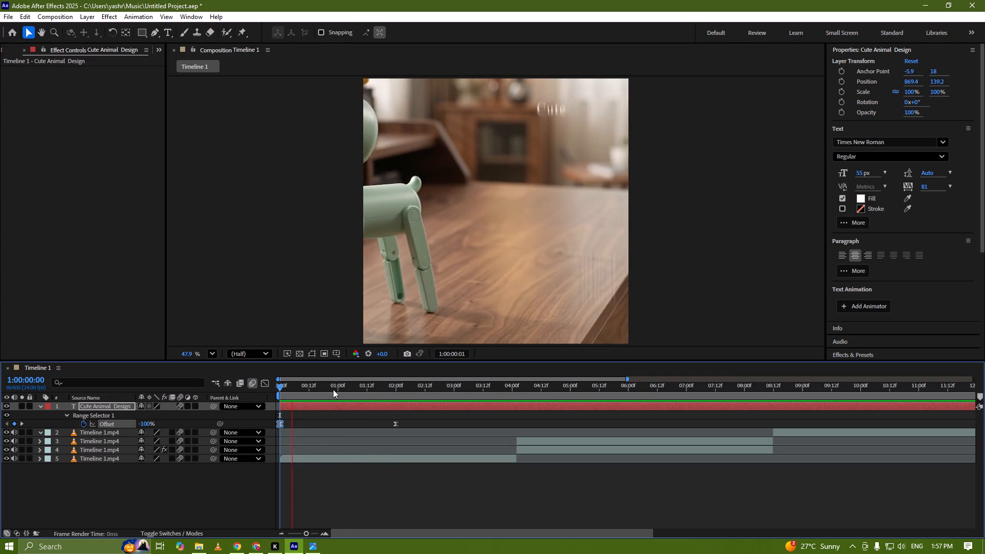
key("space")
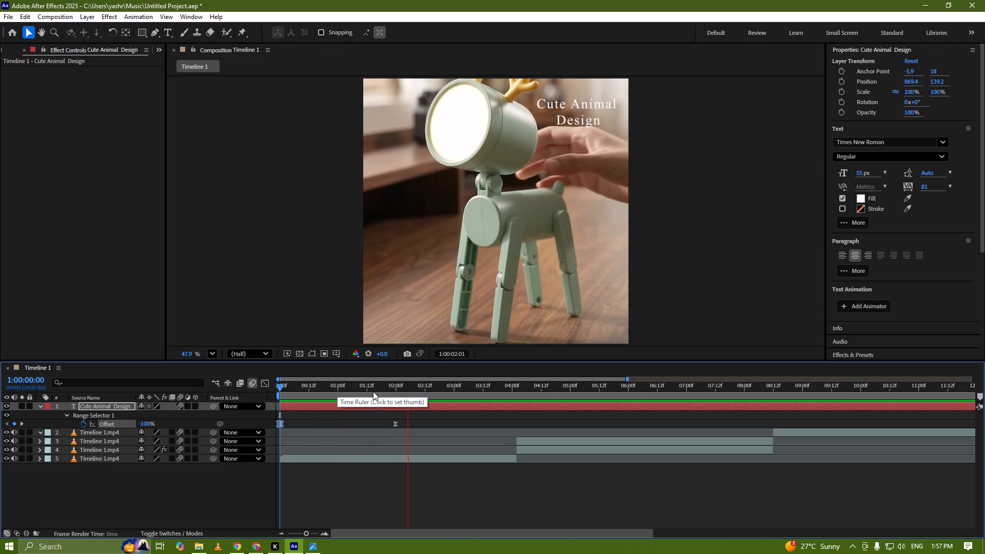
Move the last Offset keyframe from 2:00 to about 2:09 and preview the slower title entrance from the start.
left_click_drag(384, 387, 396, 400)
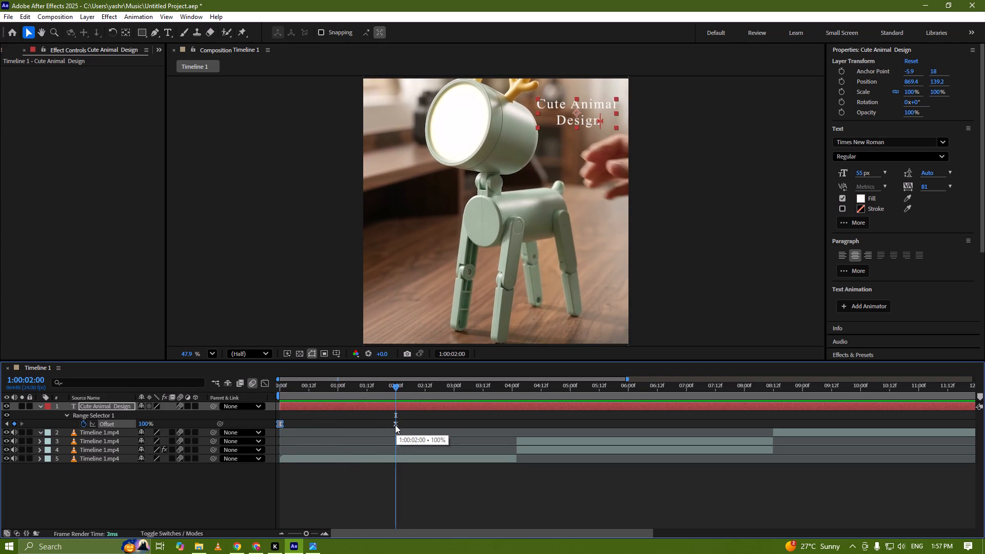
left_click_drag(394, 425, 416, 424)
left_click_drag(366, 395, 201, 393)
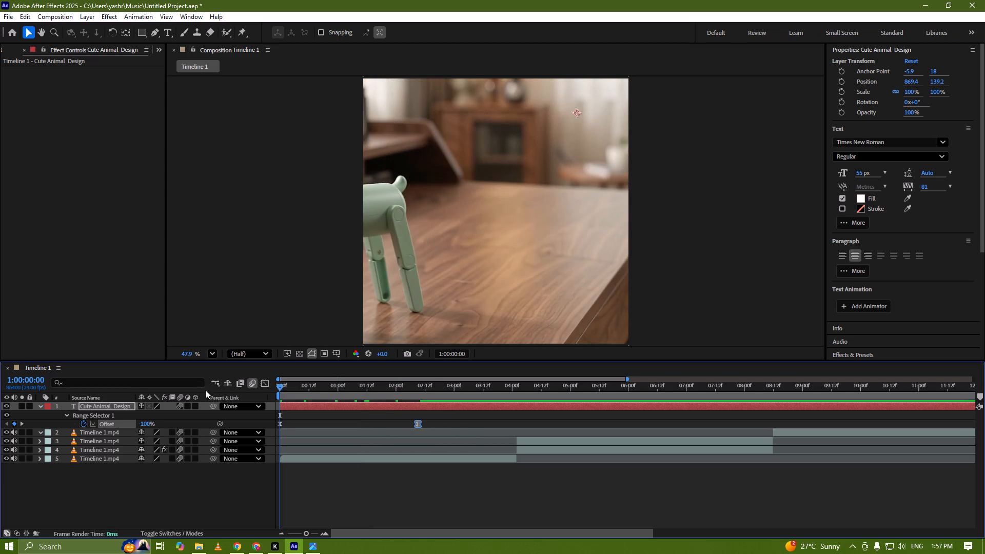
key("space")
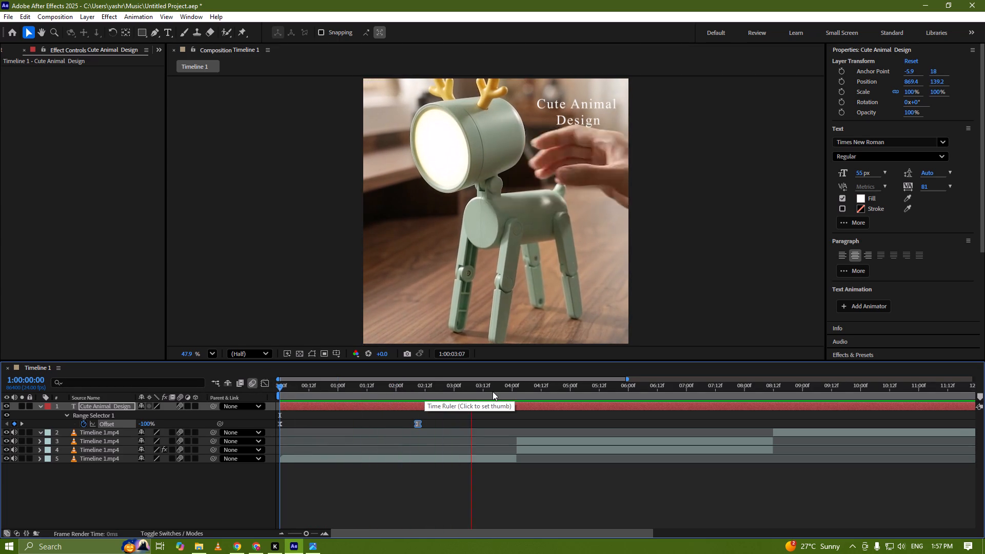
key("space")
Split the Cute Animal Design text layer at 1:00:04:02, where the second clip begins, and select its second part.
left_click_drag(505, 391, 516, 393)
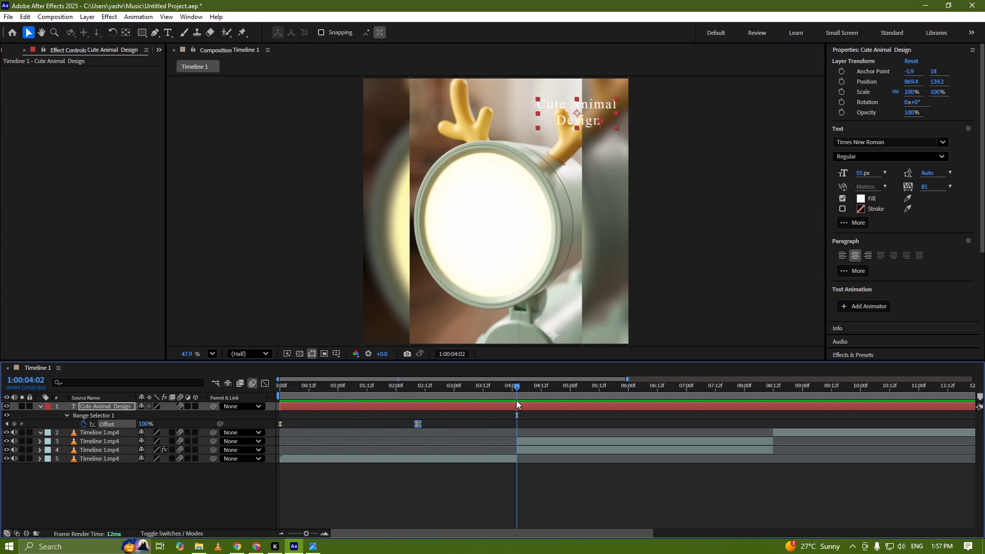
left_click(517, 408)
key("ctrl+shift+d")
left_click_drag(546, 385, 552, 387)
left_click(546, 407)
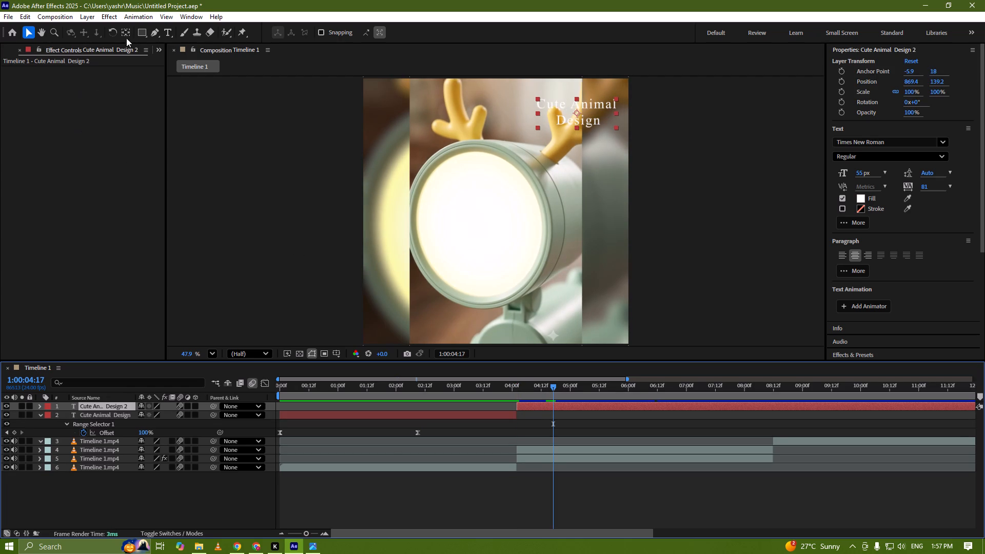
left_click(262, 543)
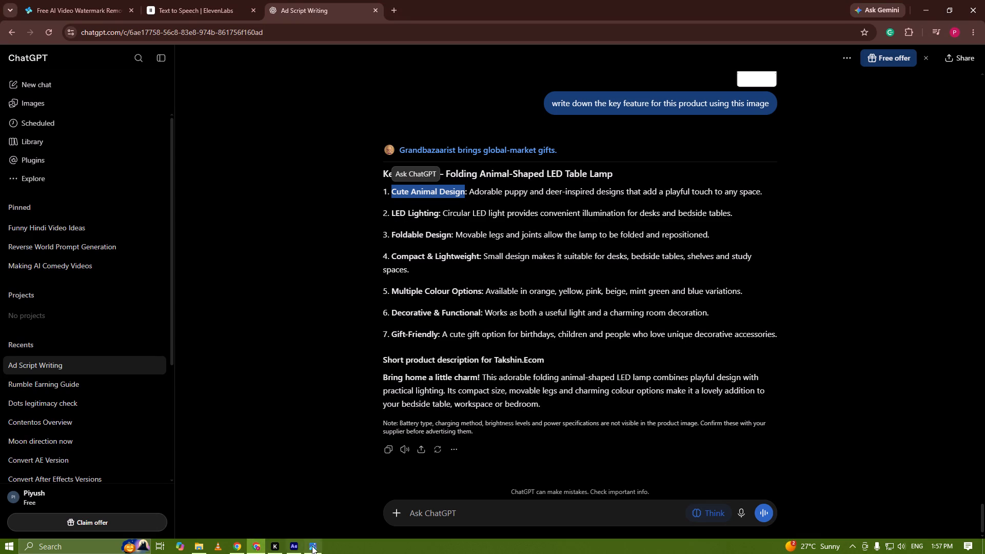
left_click(287, 545)
left_click_drag(570, 386, 634, 389)
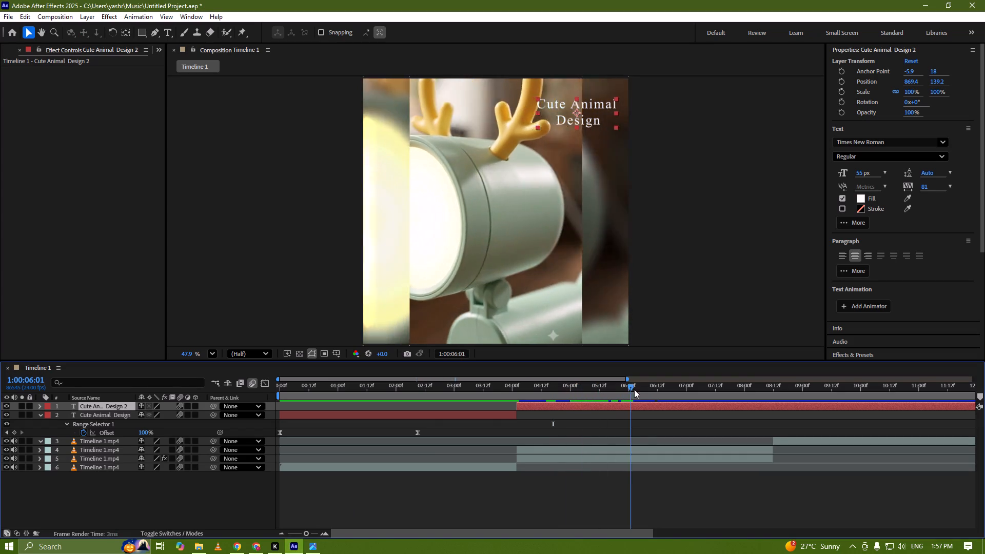
left_click_drag(634, 389, 588, 395)
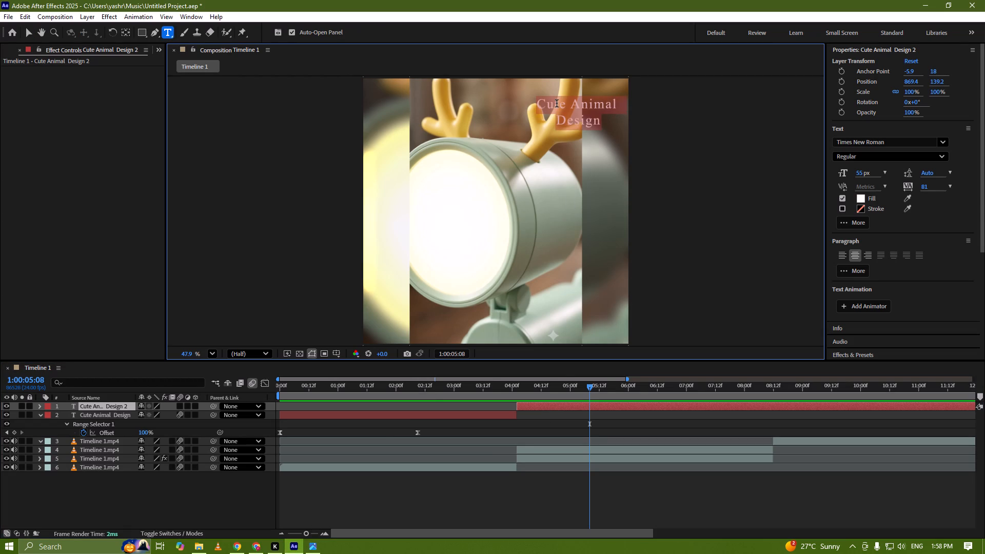
left_click(557, 103)
triple_click(557, 103)
triple_click(557, 103)
key("ctrl+v")
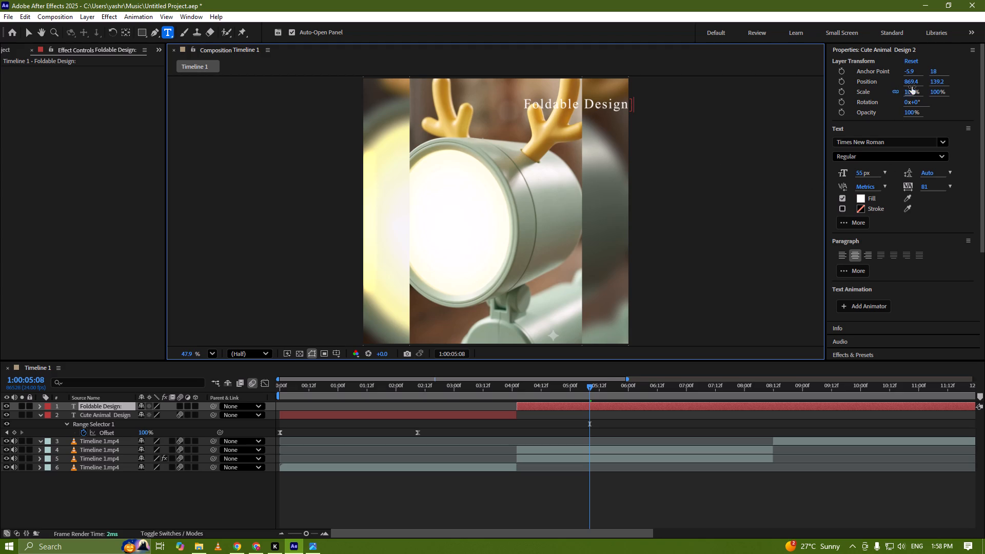
Move the Foldable Design text to the lower-left corner of the video frame, at about position 251, 1048.
left_click_drag(911, 82, 885, 82)
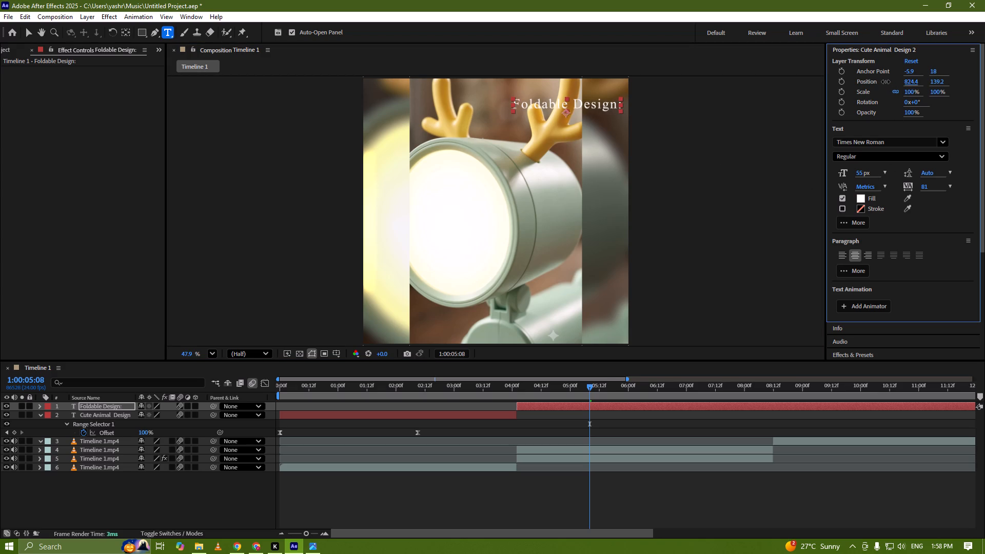
left_click_drag(885, 82, 887, 82)
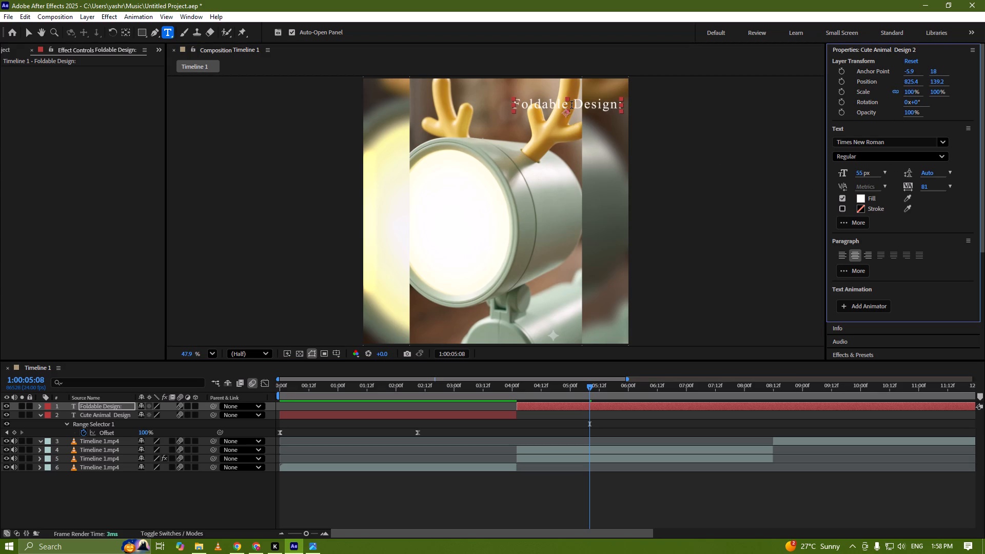
left_click_drag(581, 105, 568, 317, "ctrl")
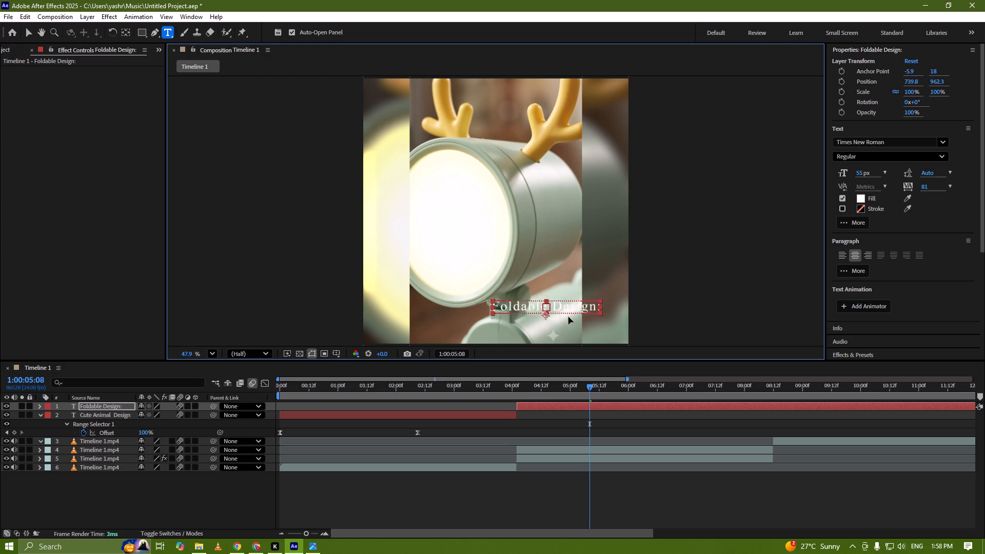
left_click_drag(568, 317, 457, 324, "ctrl")
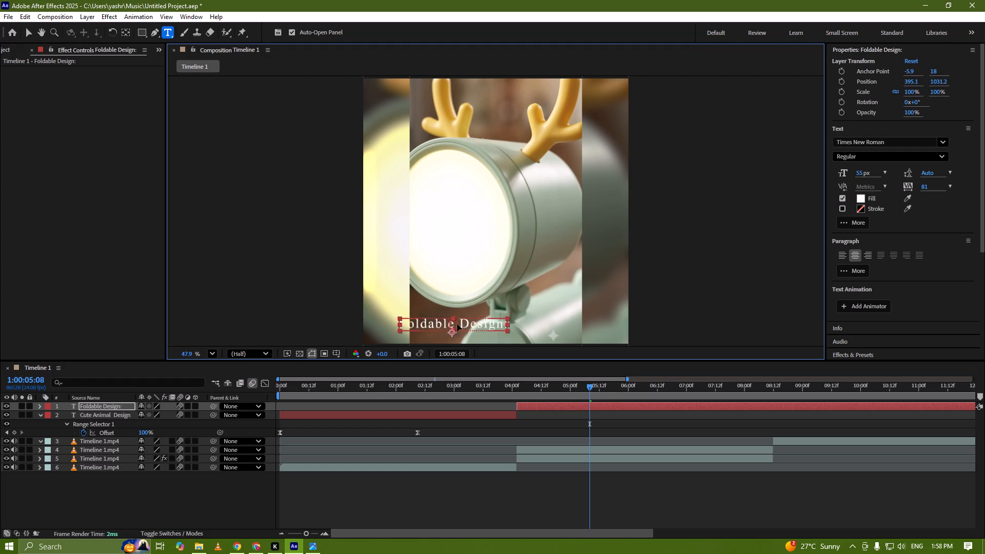
left_click_drag(457, 324, 441, 328, "ctrl")
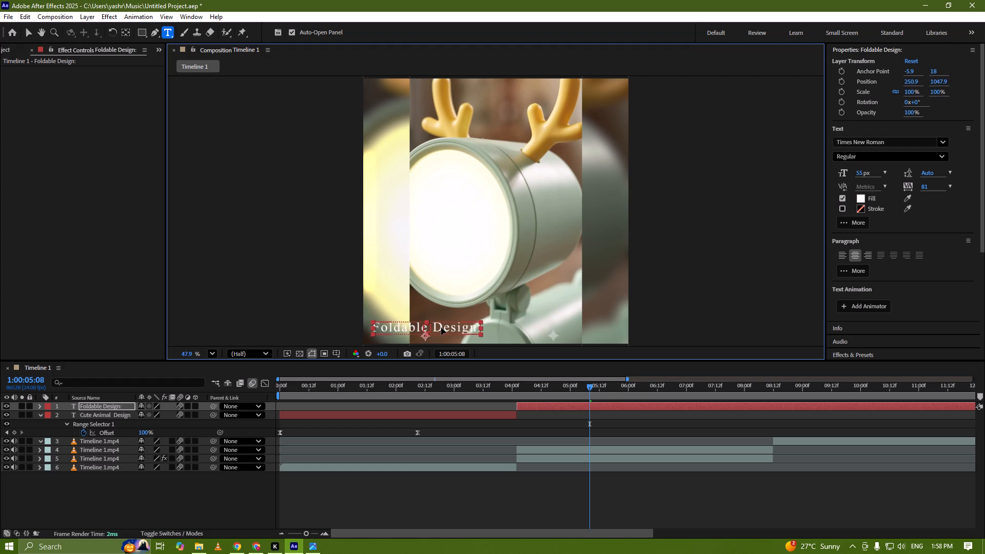
left_click_drag(441, 328, 442, 328, "ctrl")
Scale the sharp foreground Timeline 1.mp4 clip of the second shot, layer 4, to 73%.
left_click(597, 444)
left_click(597, 447)
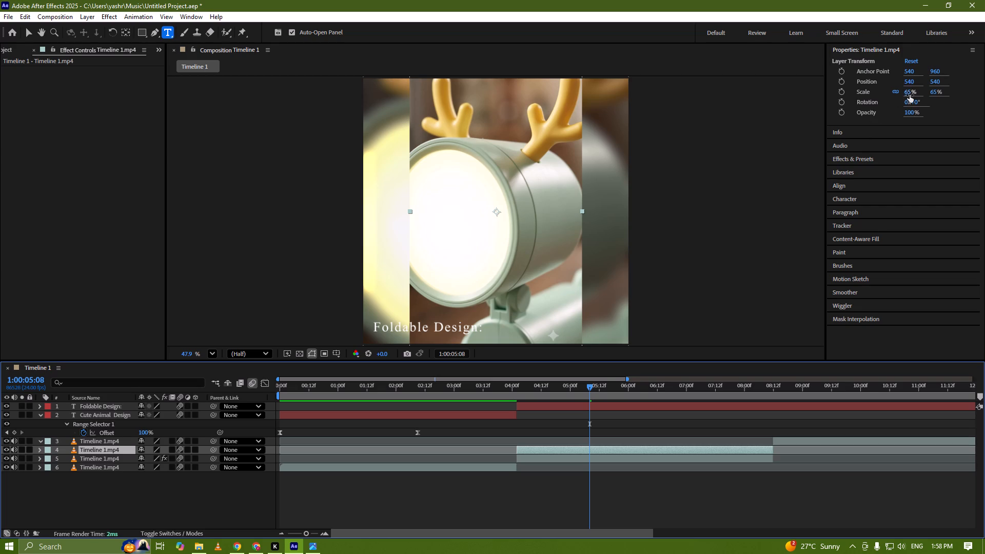
left_click_drag(910, 95, 918, 97)
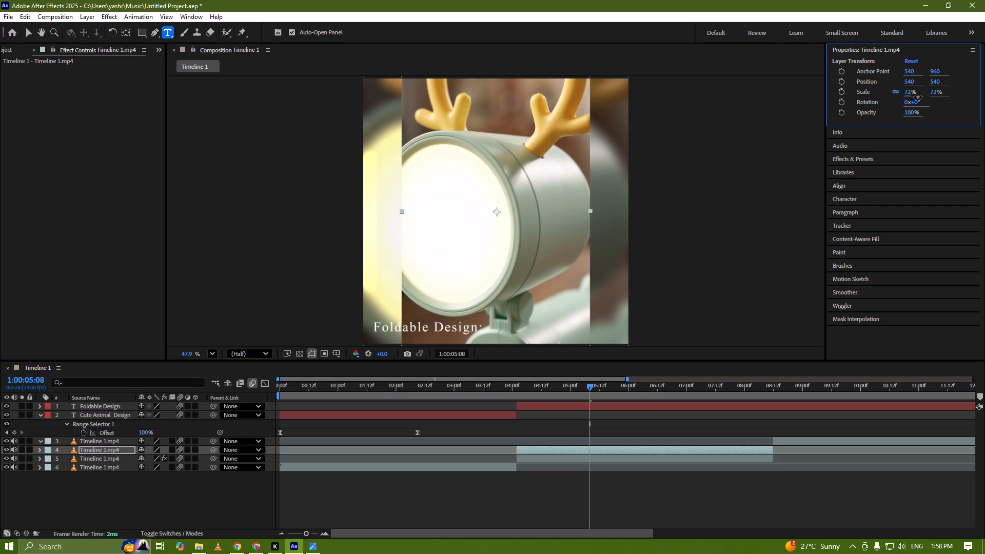
left_click_drag(918, 97, 919, 97)
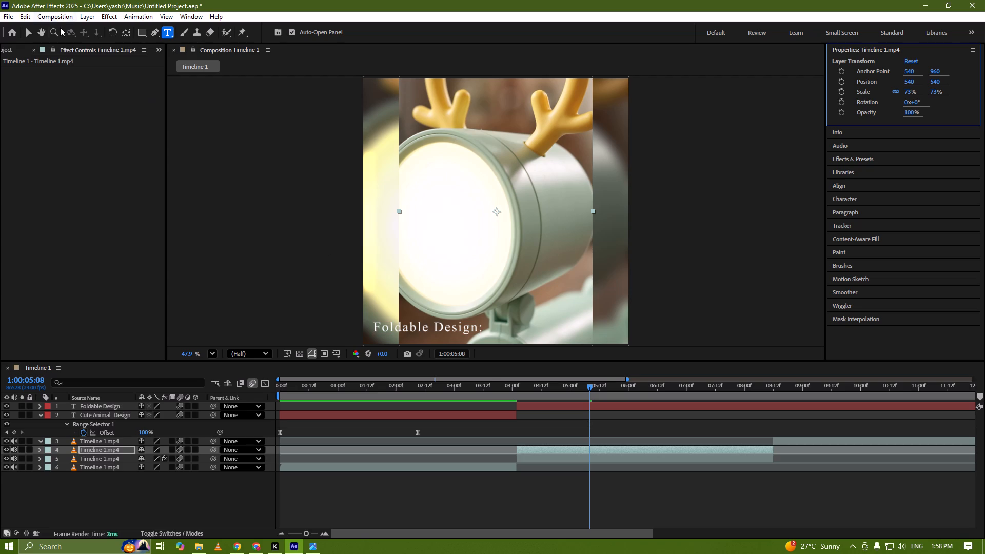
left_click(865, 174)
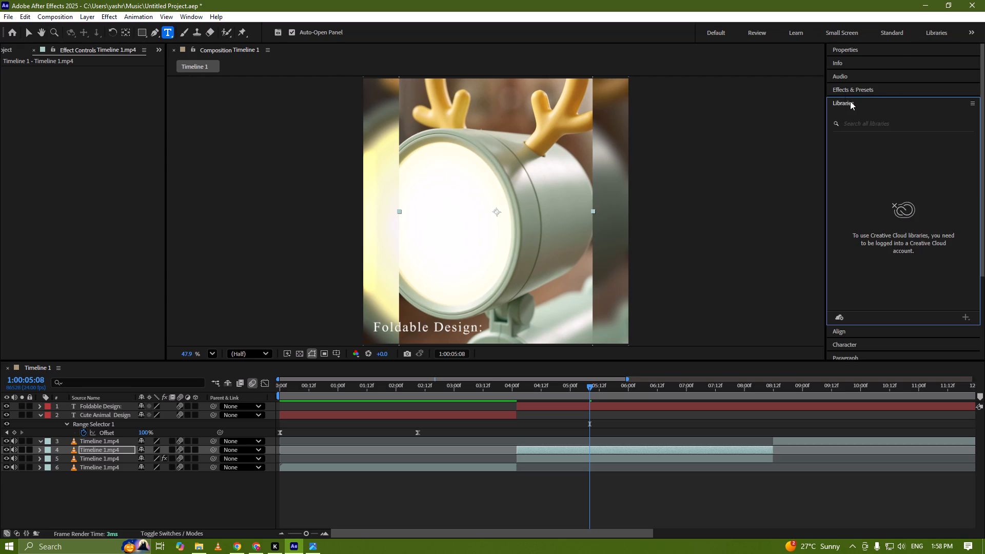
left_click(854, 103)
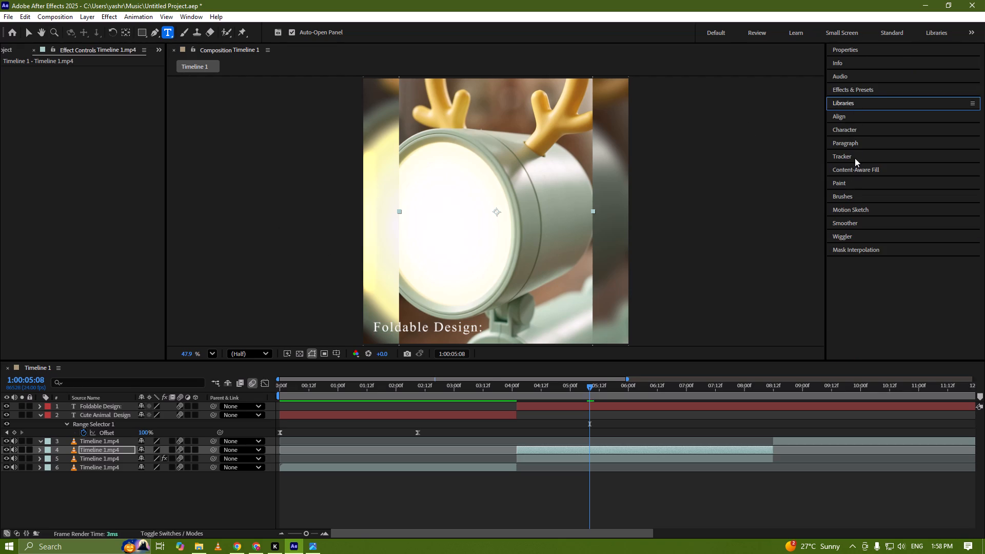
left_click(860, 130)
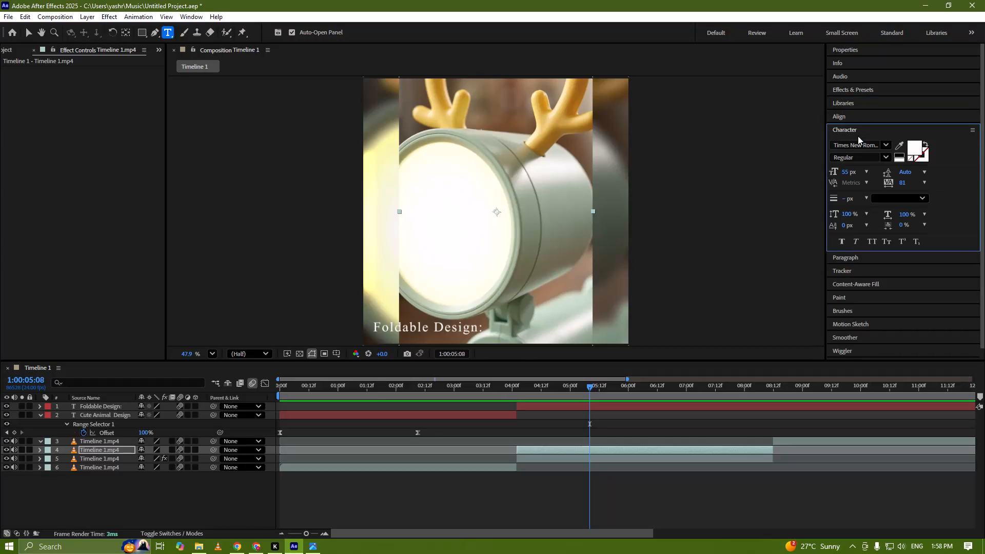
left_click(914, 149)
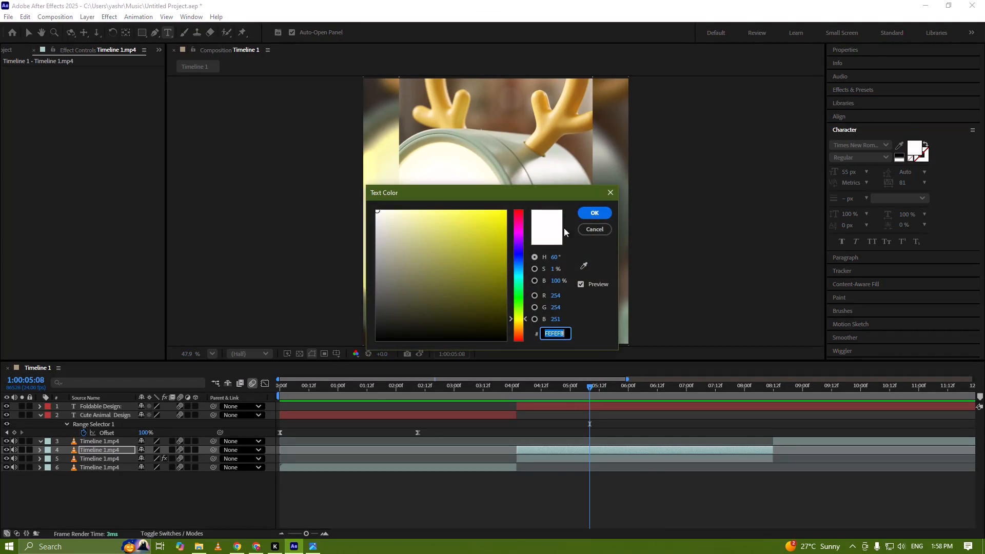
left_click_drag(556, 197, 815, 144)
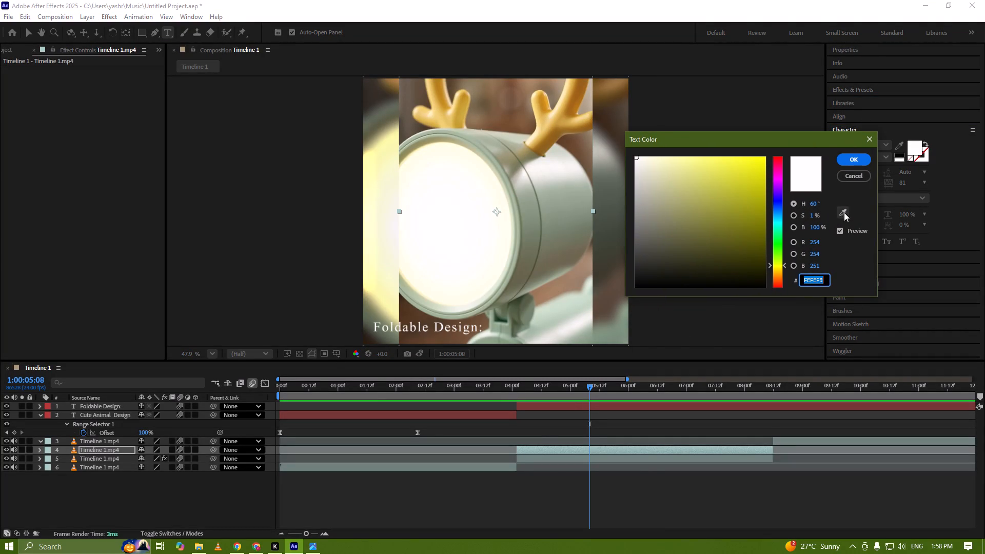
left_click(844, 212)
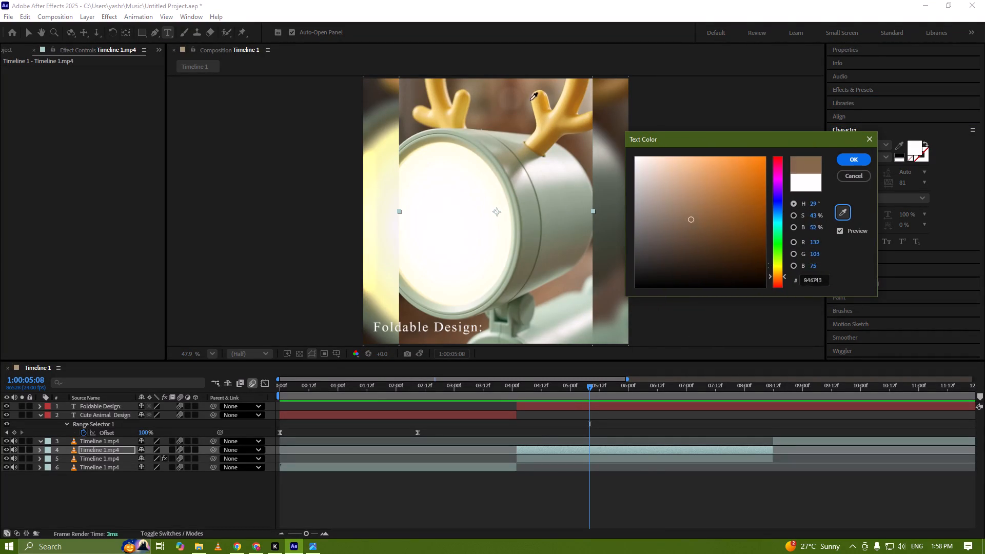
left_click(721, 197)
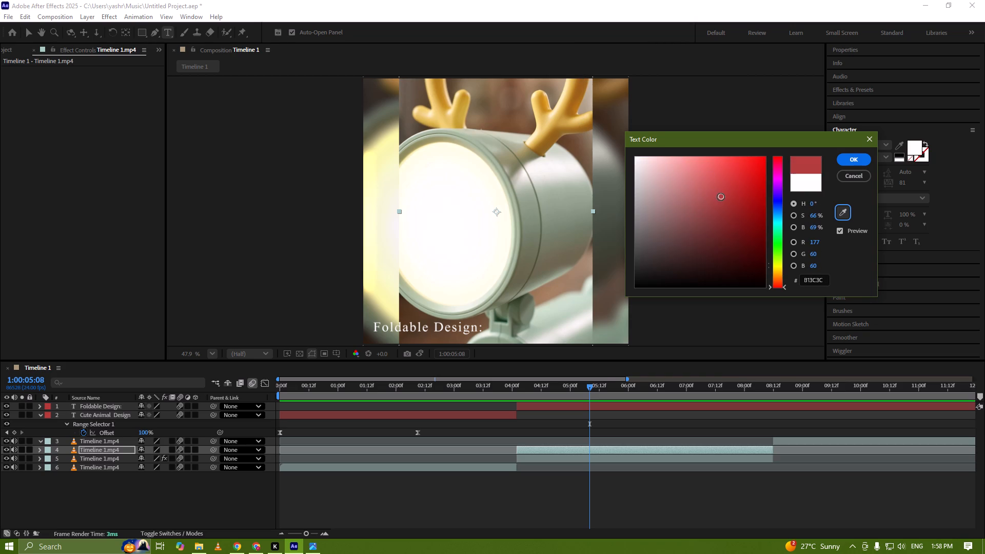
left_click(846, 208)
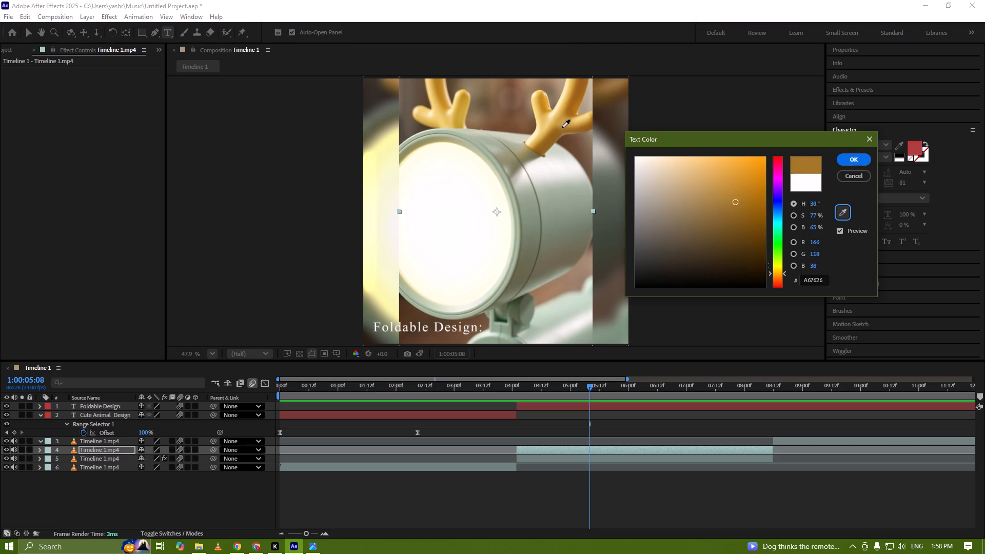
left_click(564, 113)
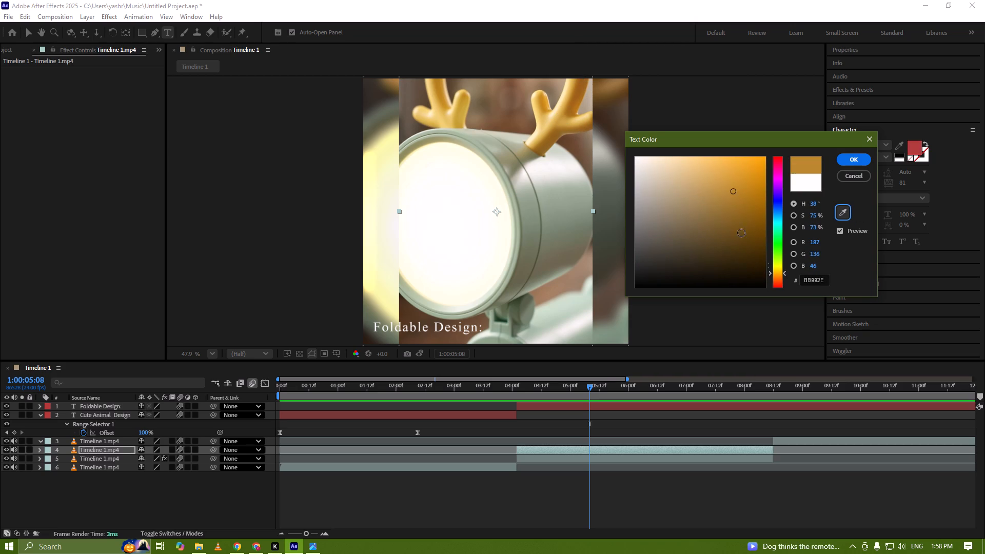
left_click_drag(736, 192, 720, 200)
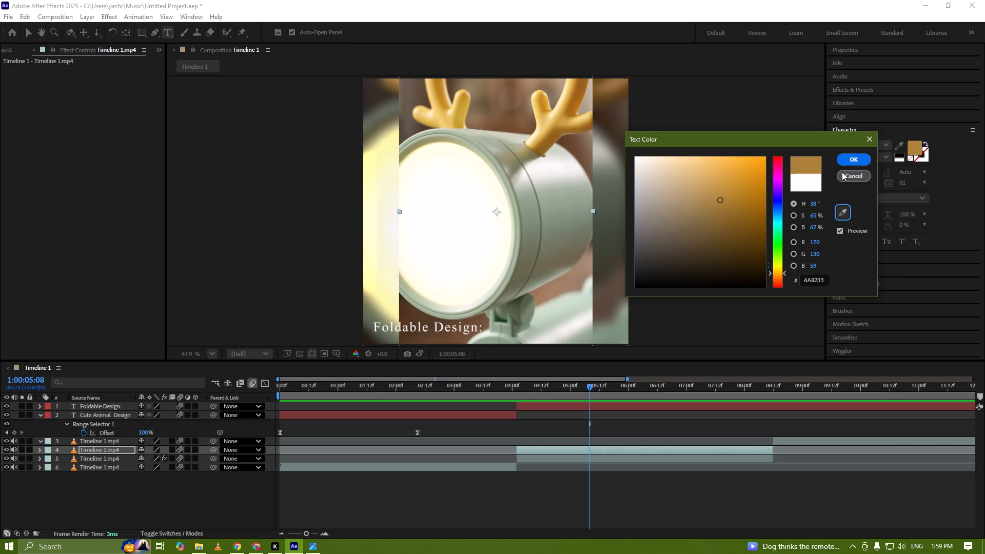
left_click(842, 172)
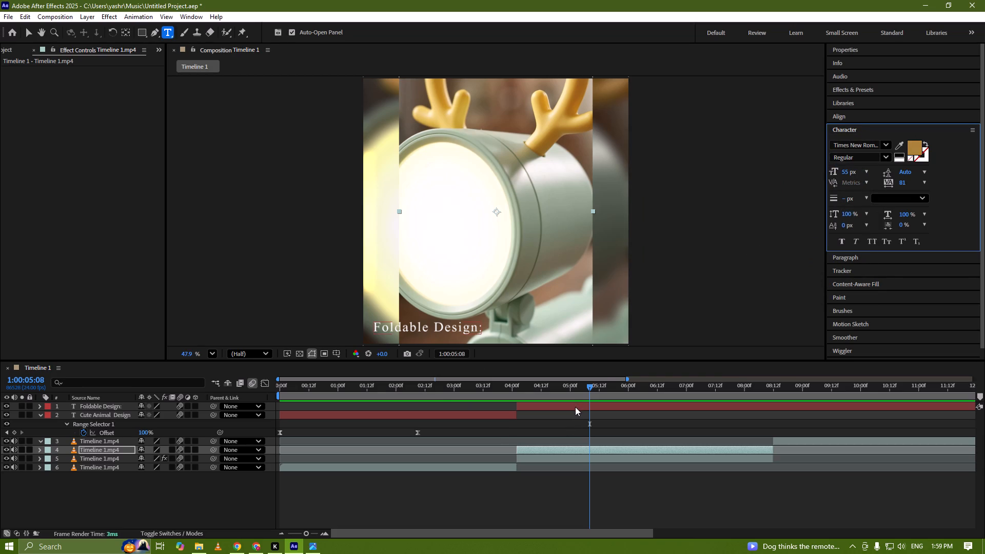
Recolour the Foldable Design title pale yellow, FAF9A9, by sampling the blurred lamp glow beside the second clip.
left_click_drag(440, 388, 561, 384)
left_click(592, 408)
left_click(919, 144)
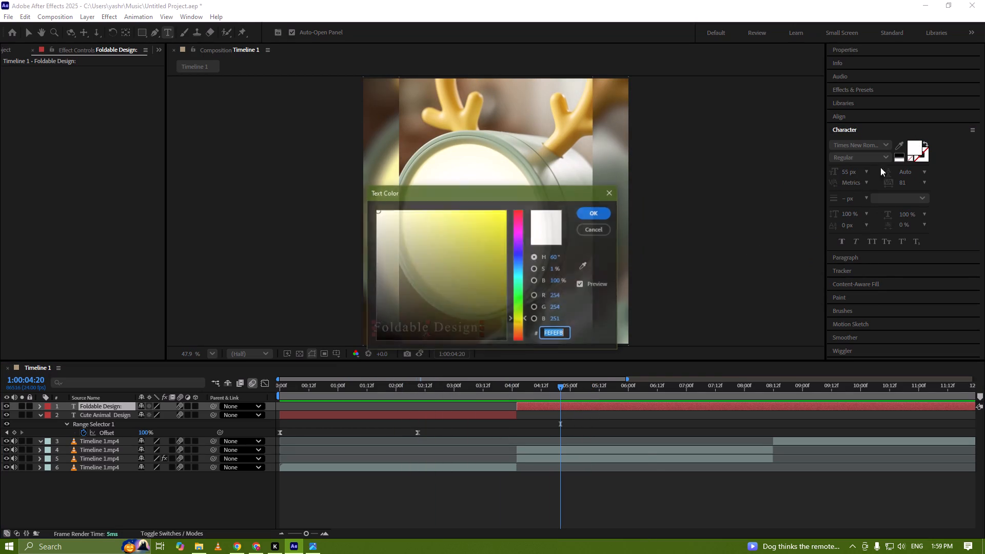
left_click_drag(514, 196, 784, 153)
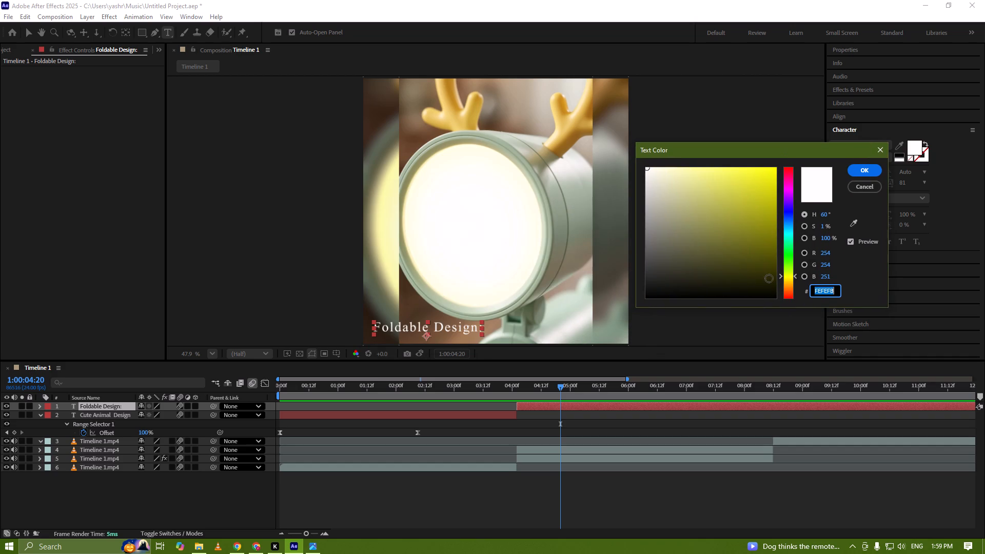
left_click(851, 221)
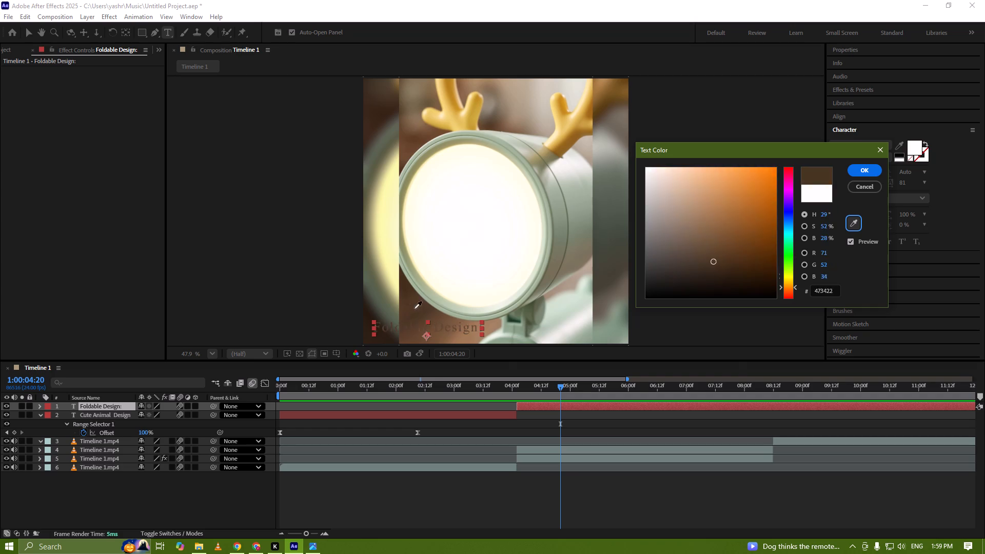
left_click(384, 248)
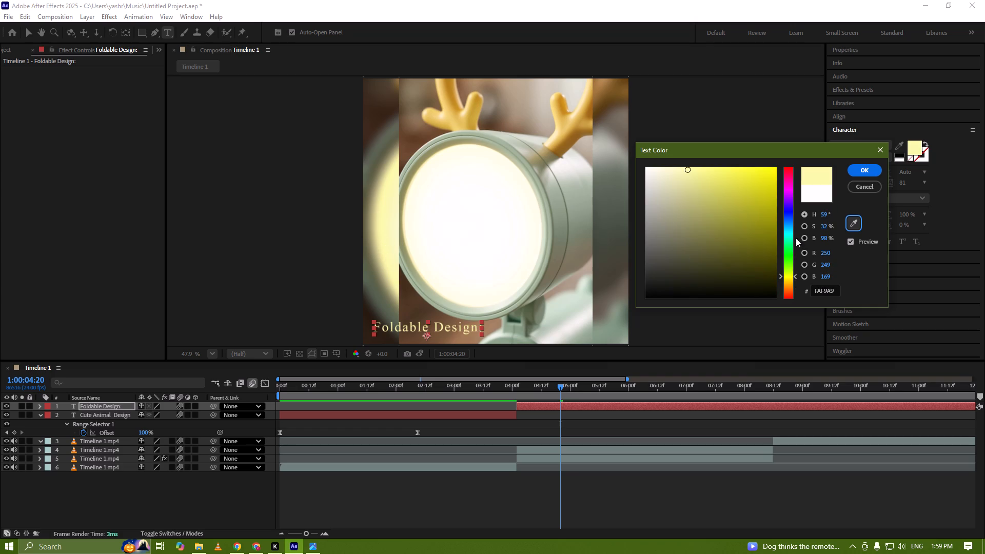
left_click(859, 175)
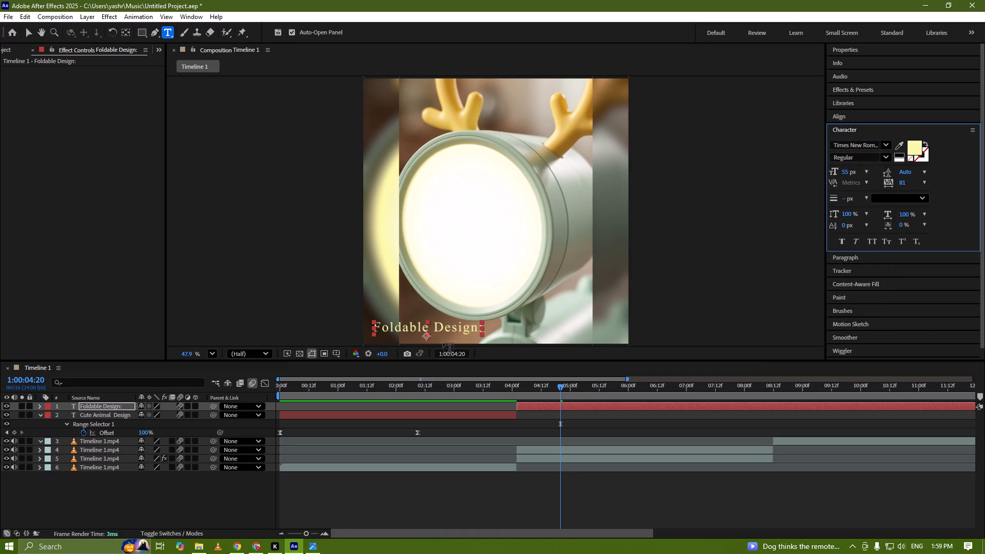
Nudge the Foldable Design text slightly inward from the lower-left corner of the video frame.
left_click_drag(442, 332, 448, 330, "ctrl")
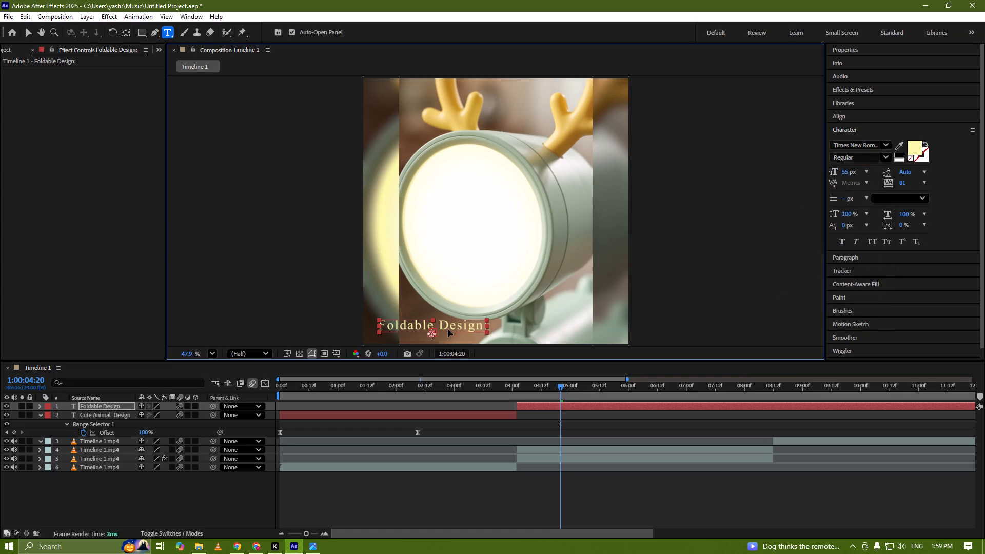
left_click_drag(448, 330, 449, 331, "ctrl")
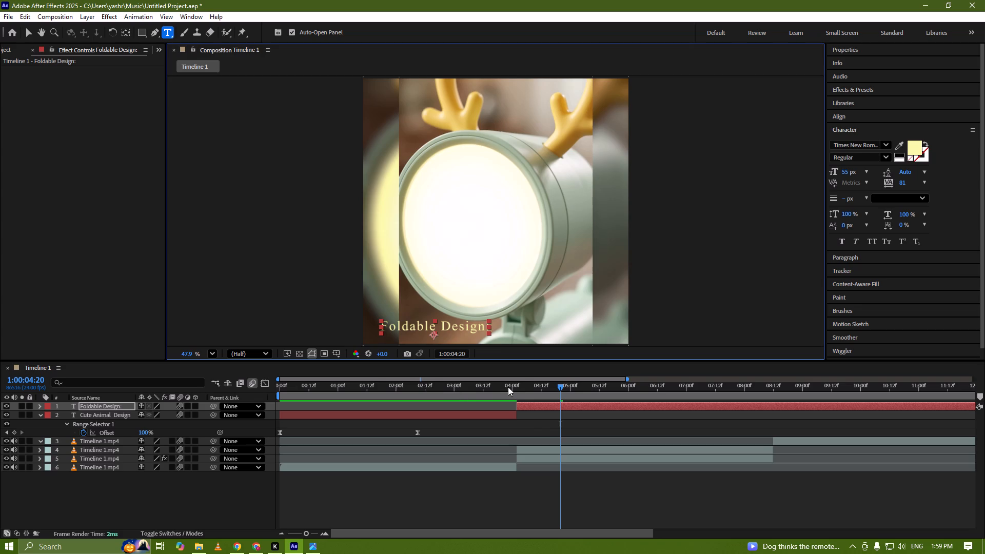
Split the Foldable Design text layer at 1:00:08:12, where the third clip begins.
left_click_drag(521, 384, 576, 380)
left_click(545, 408)
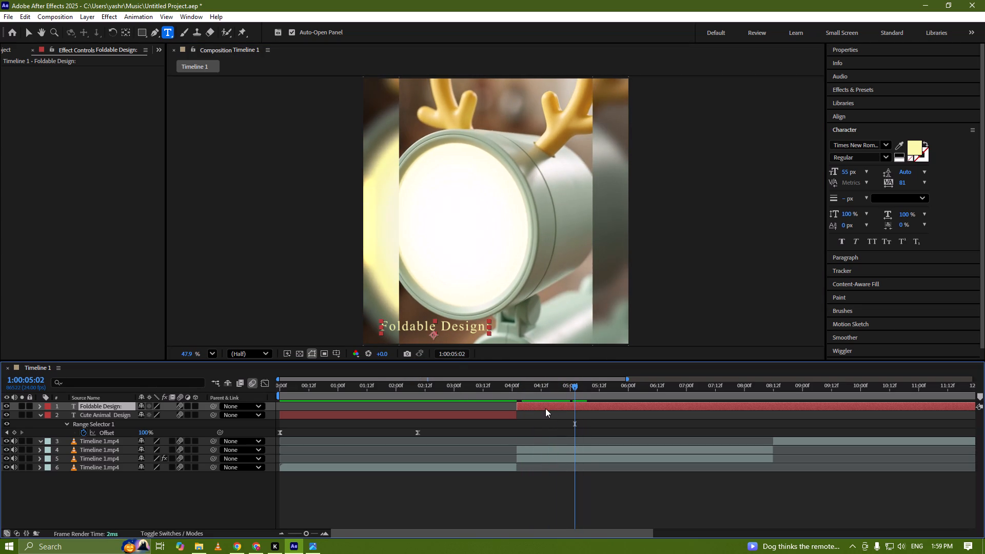
left_click_drag(576, 388, 654, 378)
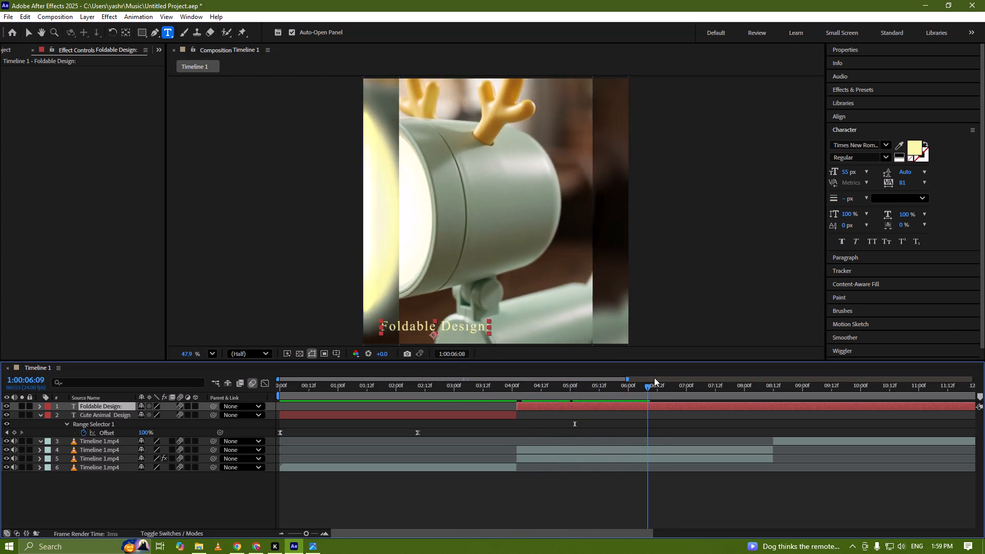
left_click_drag(654, 378, 756, 367)
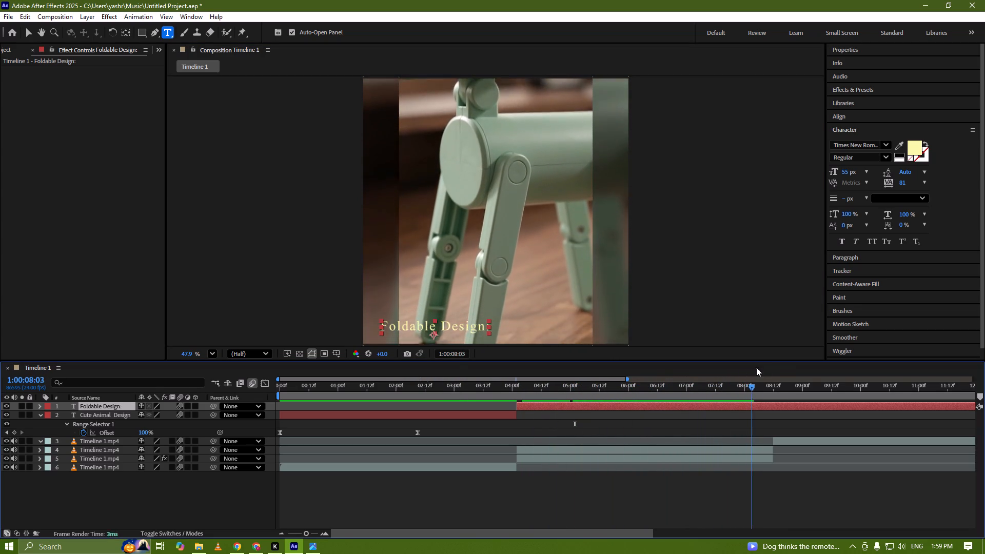
left_click_drag(756, 367, 773, 374)
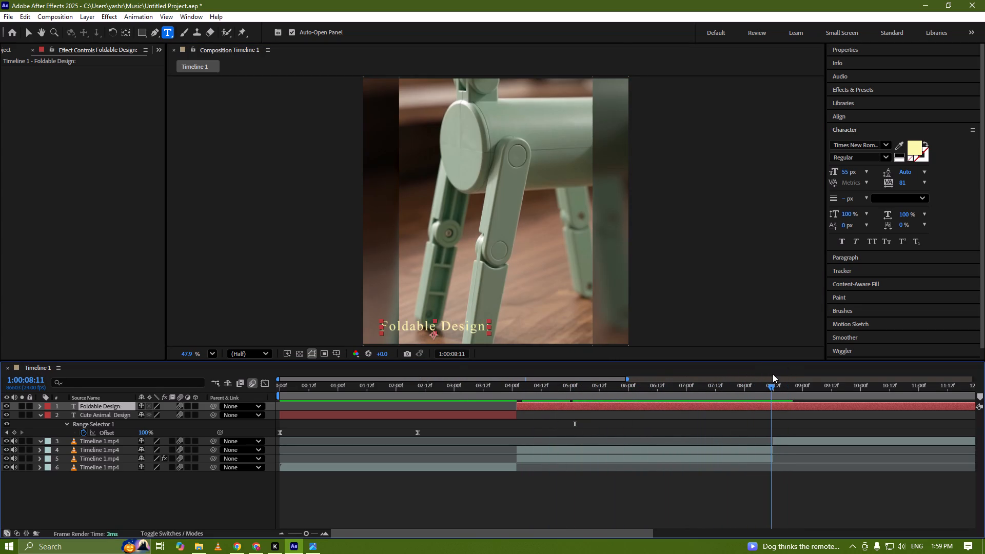
left_click_drag(773, 374, 773, 374)
left_click(762, 407)
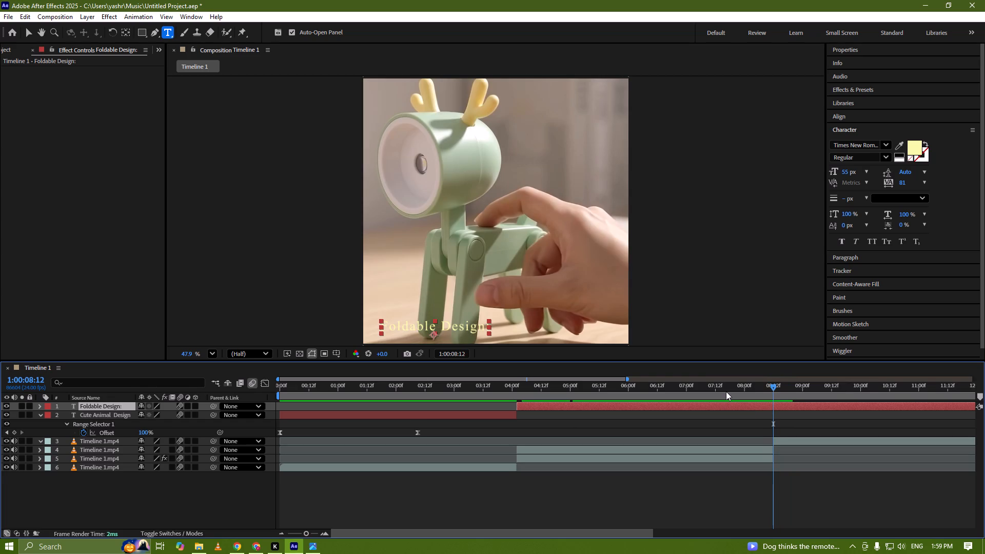
key("ctrl+shift+d")
left_click_drag(791, 392, 845, 385)
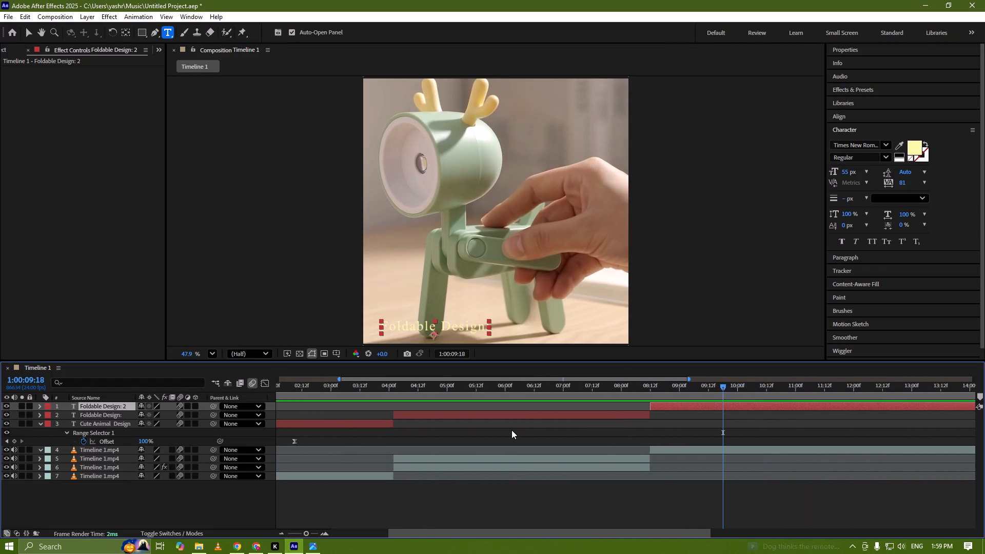
scroll(511, 430, "down", 3, "shift")
scroll(511, 430, "up", 2, "shift")
scroll(511, 430, "down", 3, "shift")
scroll(511, 430, "up", 5, "shift")
scroll(511, 430, "down", 3, "shift")
scroll(511, 430, "up", 2, "shift")
scroll(511, 430, "down", 2, "shift")
scroll(511, 430, "up", 1, "shift")
left_click(664, 407)
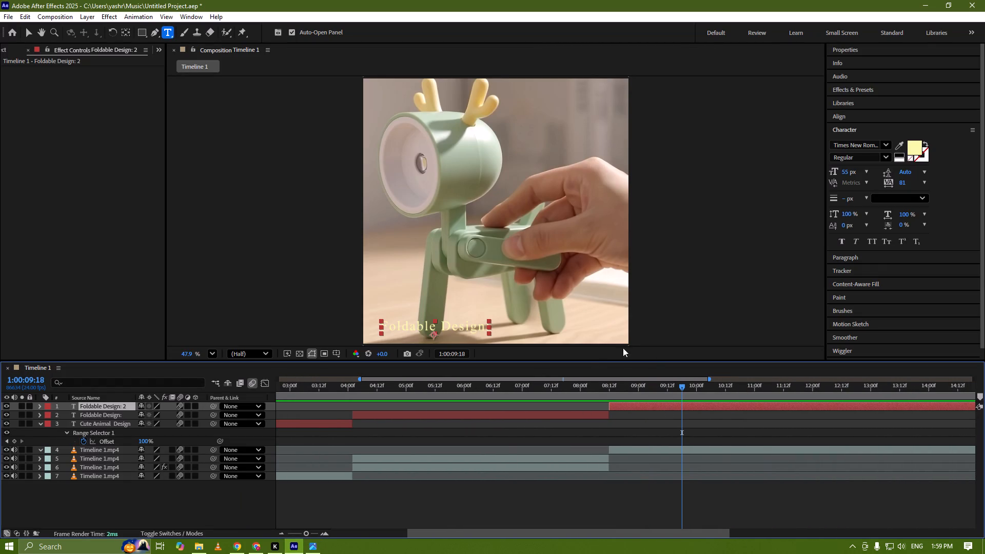
triple_click(420, 326)
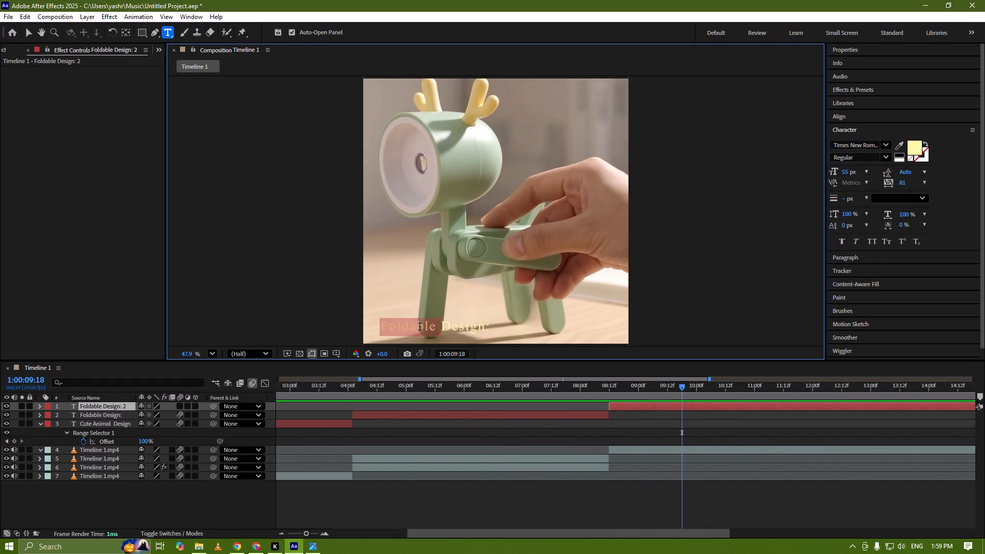
key("ctrl+v")
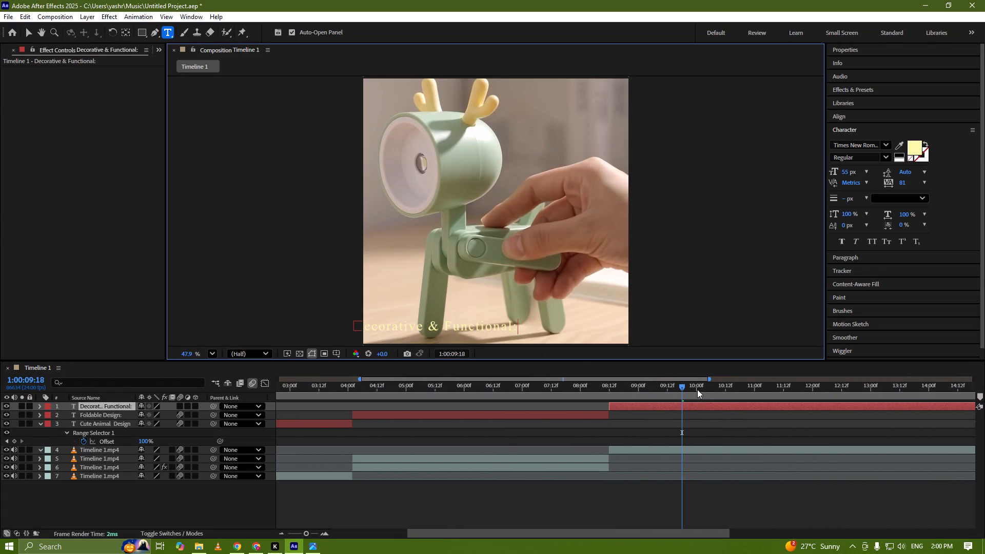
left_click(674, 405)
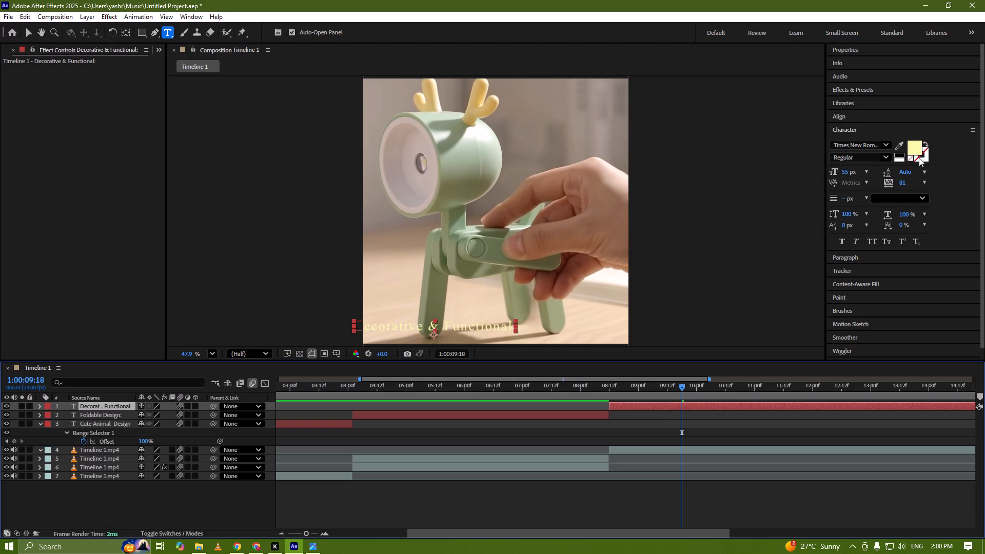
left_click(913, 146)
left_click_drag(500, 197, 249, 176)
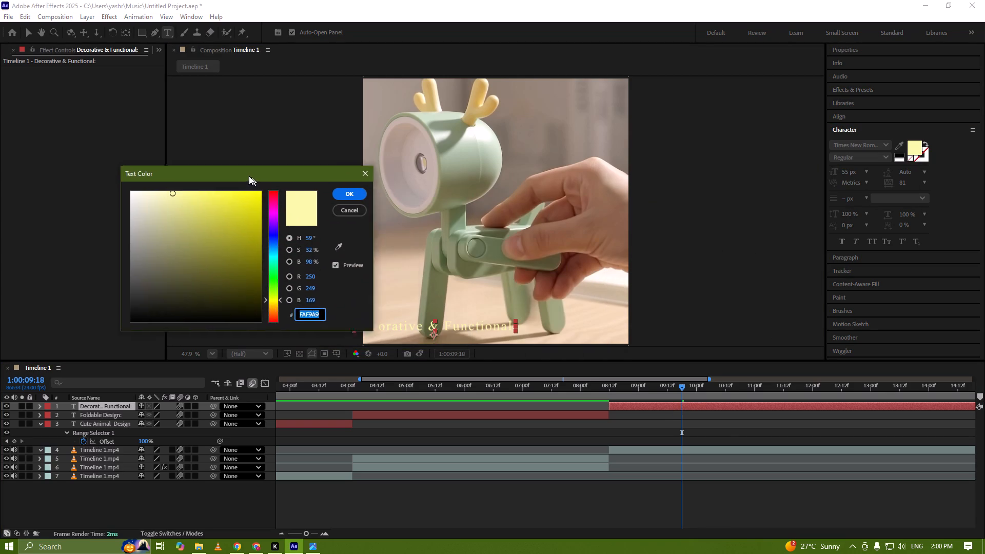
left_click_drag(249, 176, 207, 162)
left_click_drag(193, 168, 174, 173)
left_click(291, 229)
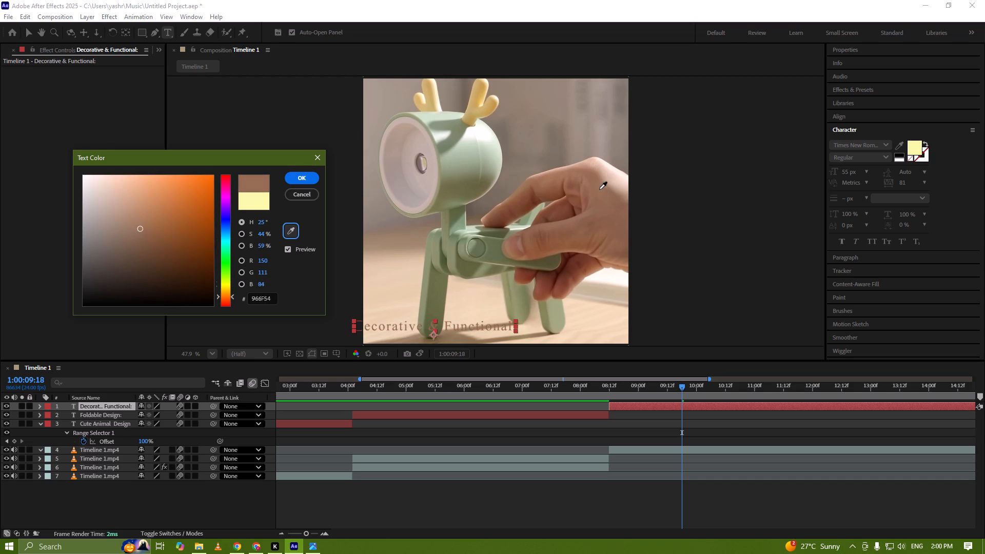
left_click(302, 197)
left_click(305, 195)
Move the Decorative & Functional title from the lower-left area to the upper-right area of the video frame.
left_click_drag(465, 327, 577, 222, "ctrl")
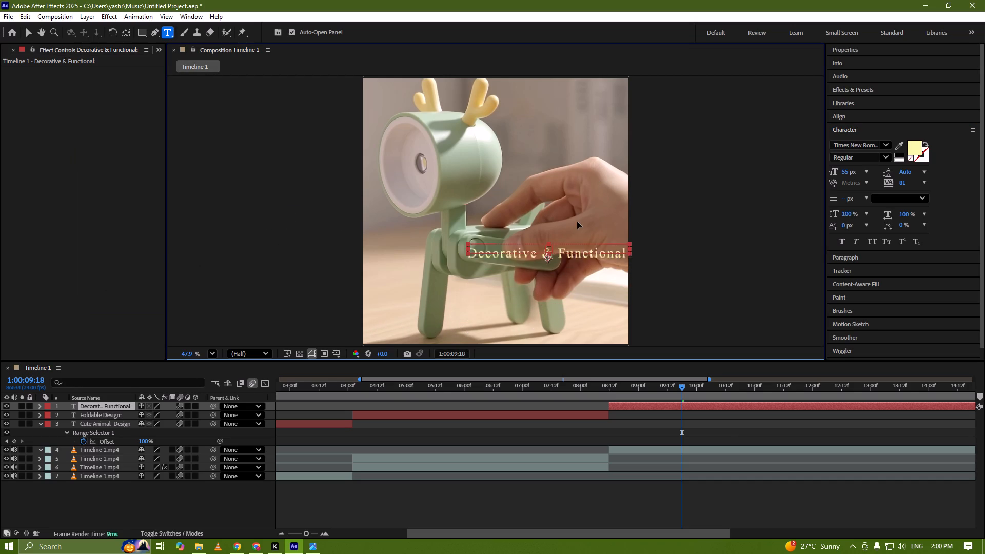
left_click_drag(577, 222, 577, 92, "ctrl")
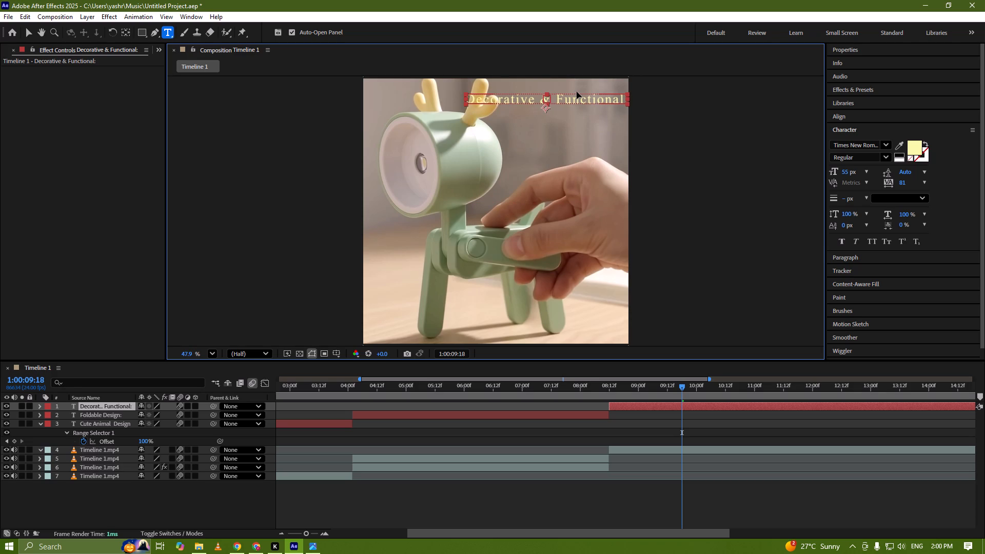
left_click_drag(577, 92, 578, 328, "ctrl")
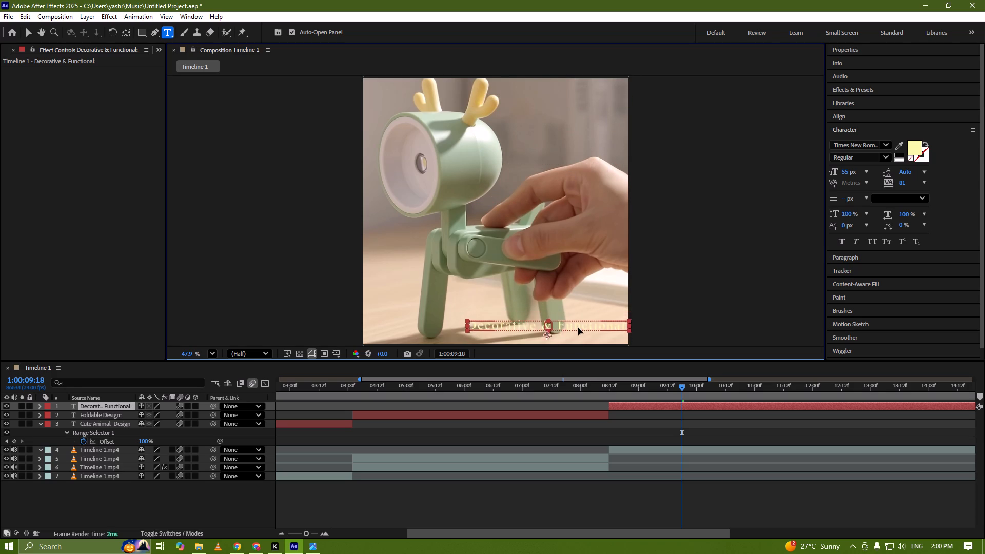
left_click_drag(578, 328, 569, 98, "ctrl")
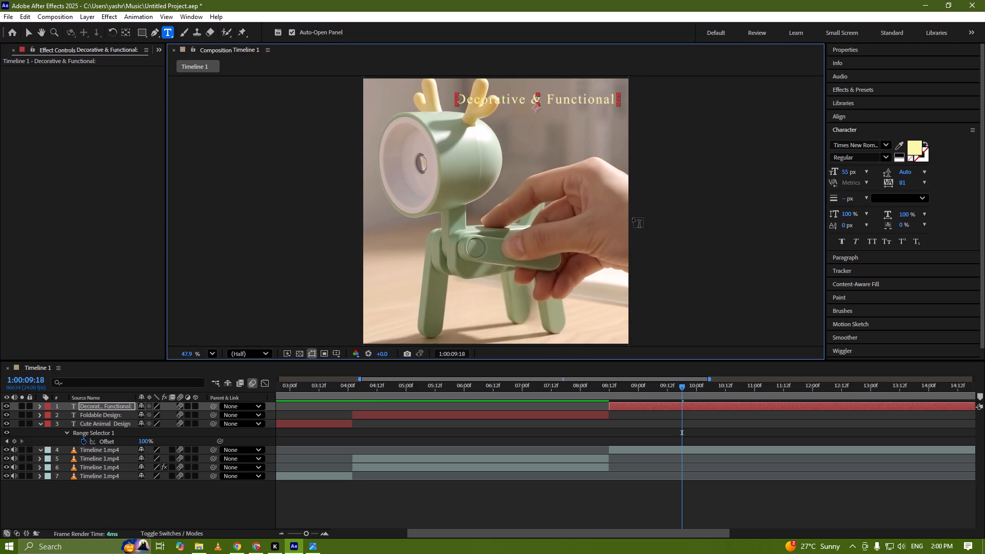
Change the Decorative & Functional title's fill to the dark grey 1D1D1D, sampled with the eyedropper.
left_click(914, 144)
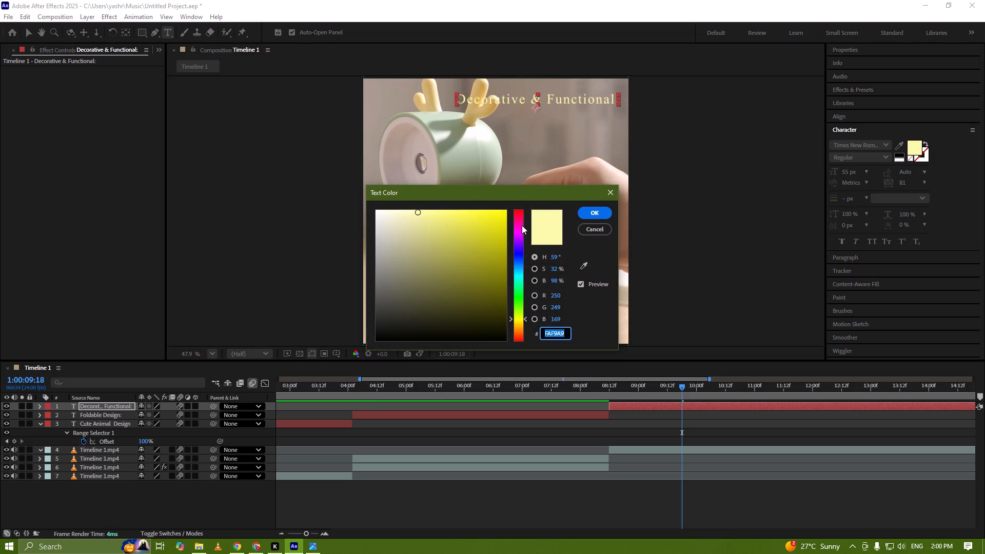
left_click_drag(556, 195, 297, 163)
left_click(323, 231)
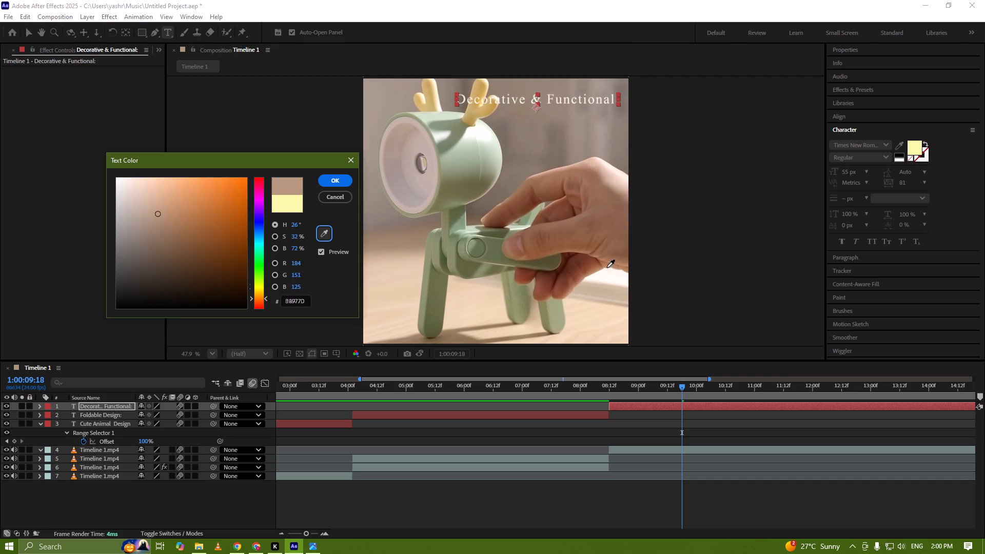
left_click(604, 282)
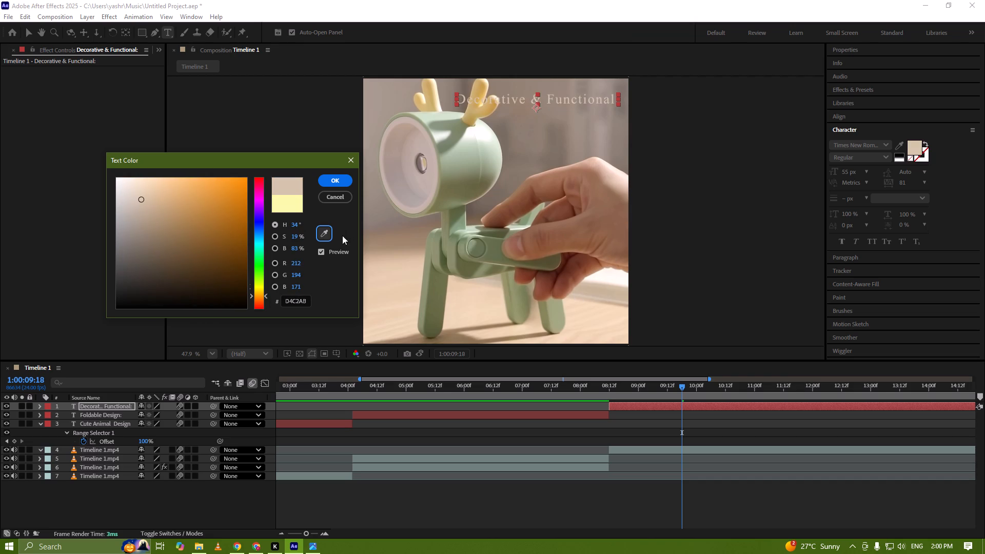
left_click(322, 235)
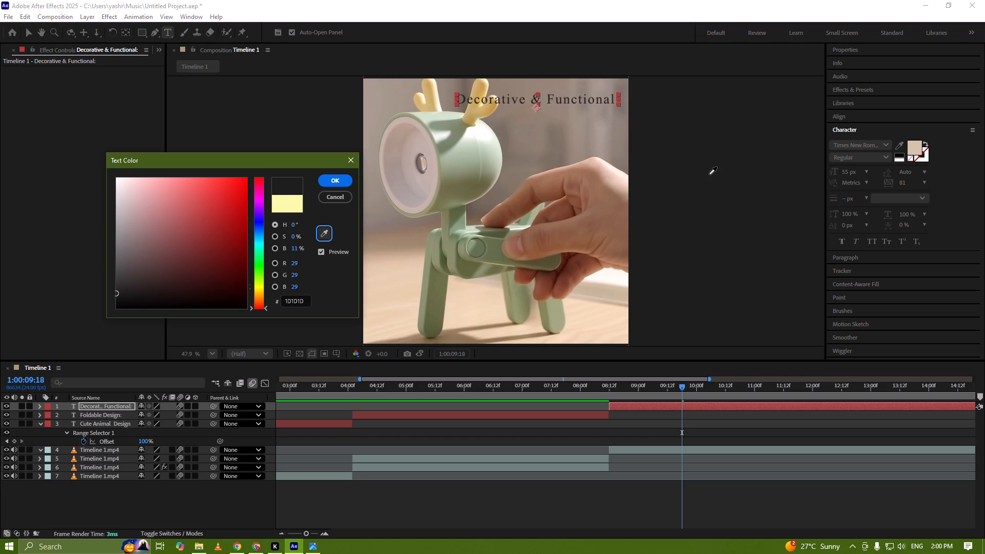
left_click(678, 154)
left_click(340, 177)
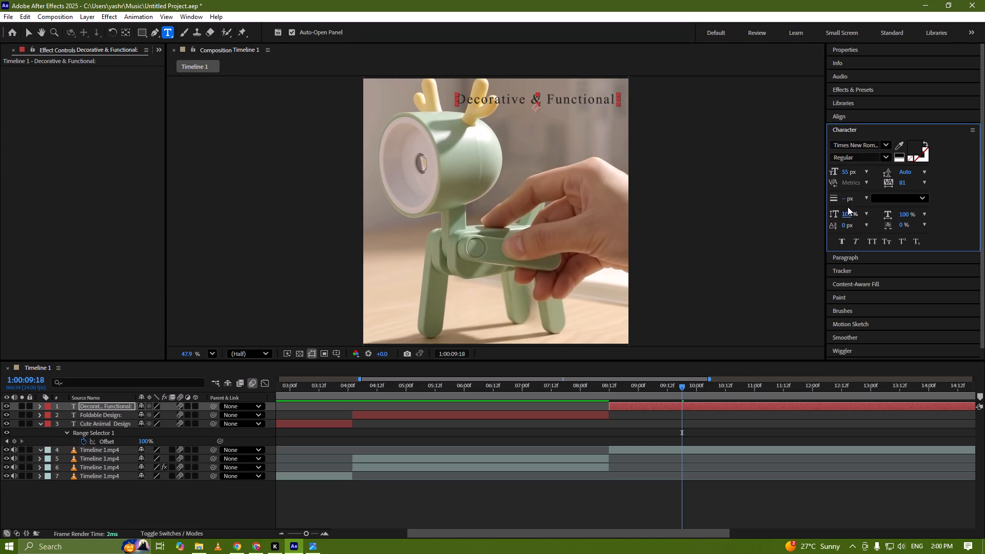
Give the Decorative & Functional title a 2 px dark stroke with Fill Over Stroke so the lettering is thicker.
left_click(860, 261)
left_click(847, 124)
left_click(924, 142)
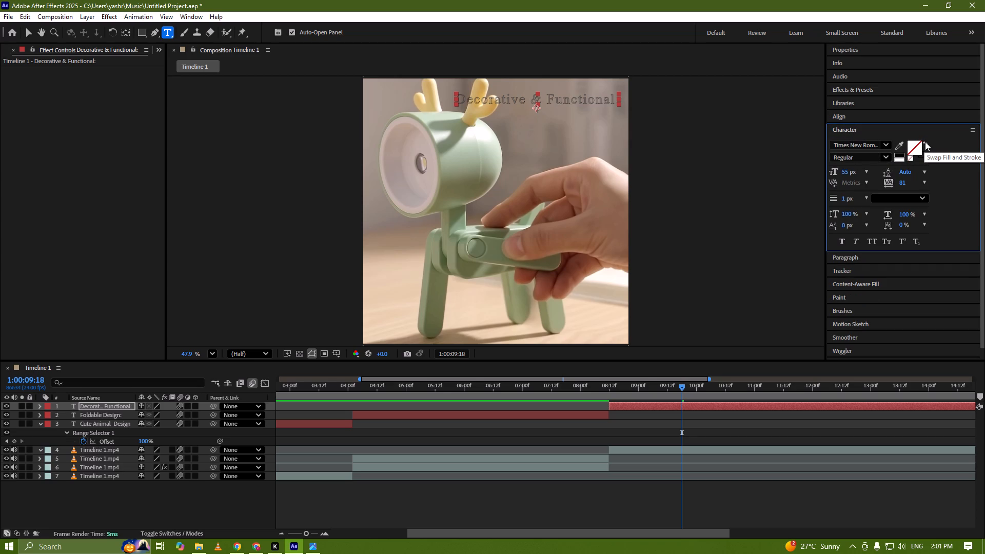
left_click(925, 142)
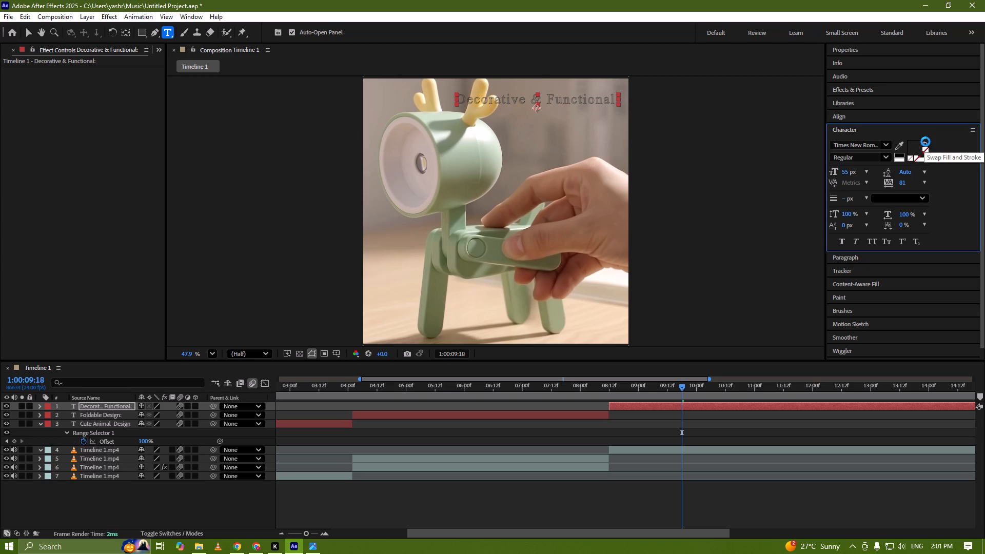
left_click(925, 142)
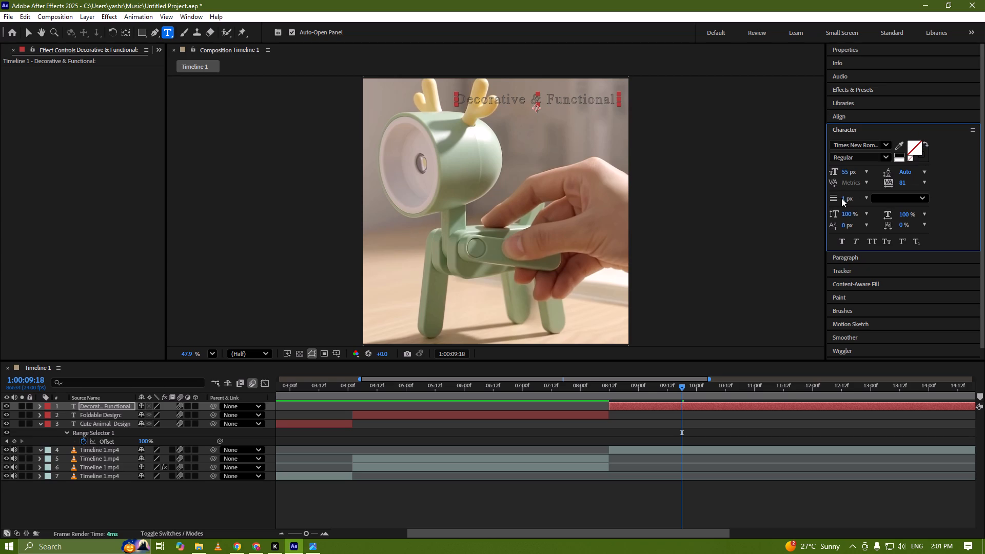
left_click(844, 199)
key("2")
key("Return")
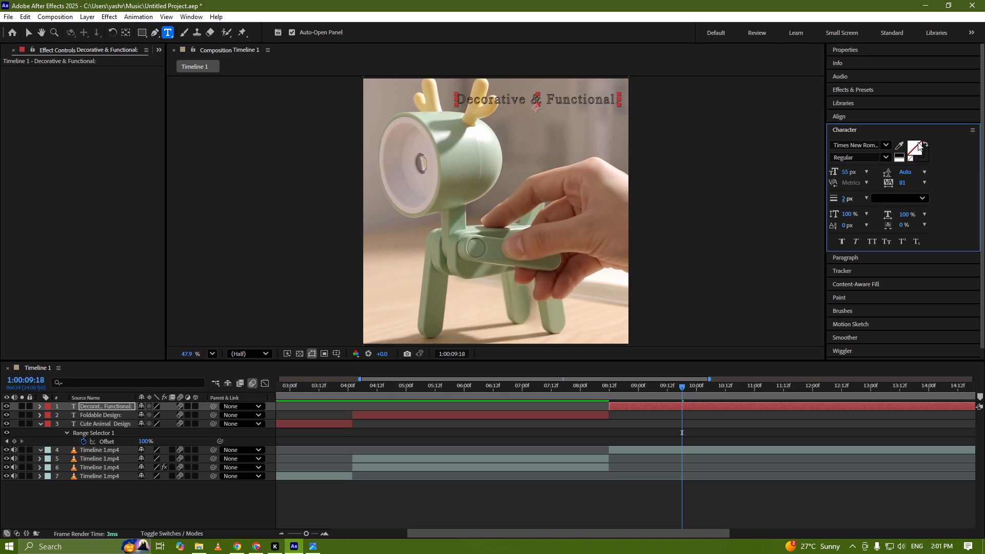
left_click(910, 200)
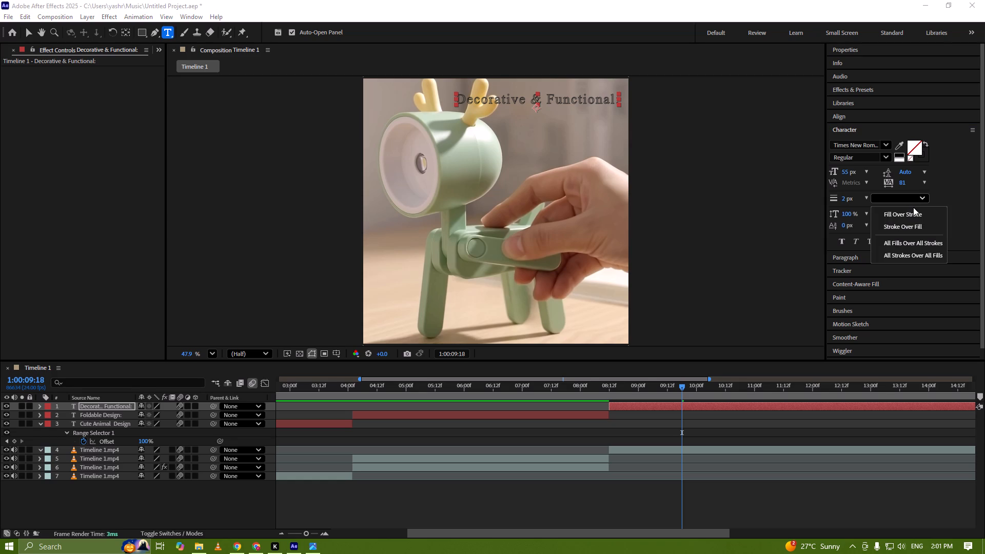
left_click(914, 213)
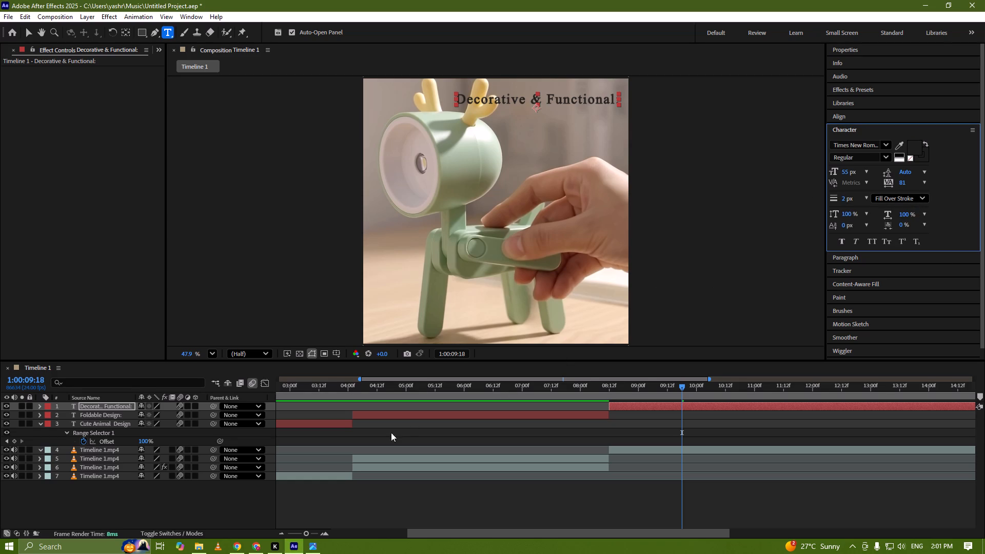
Break the title onto two lines after "Decorative &" and delete the colon after "Functional".
left_click_drag(637, 390, 790, 379)
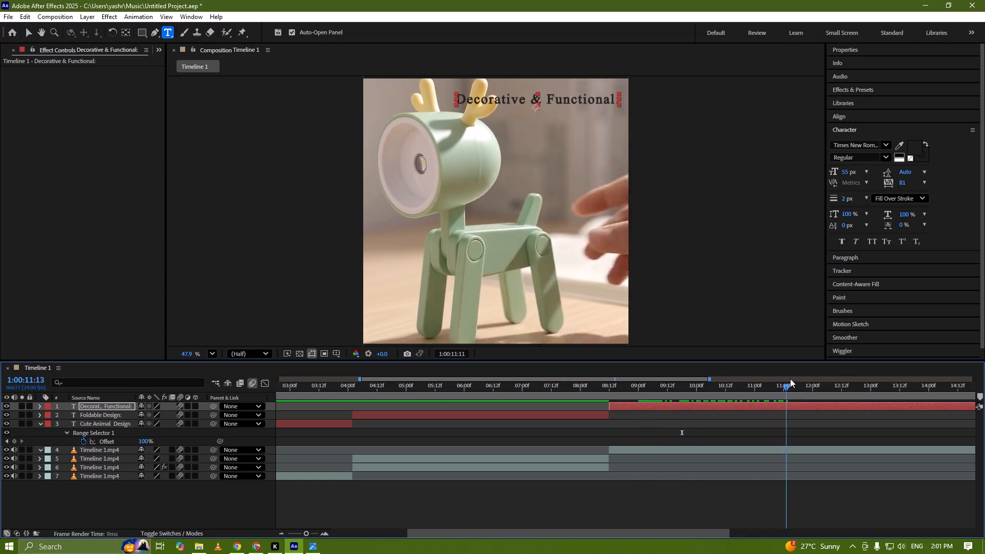
left_click_drag(790, 379, 814, 384)
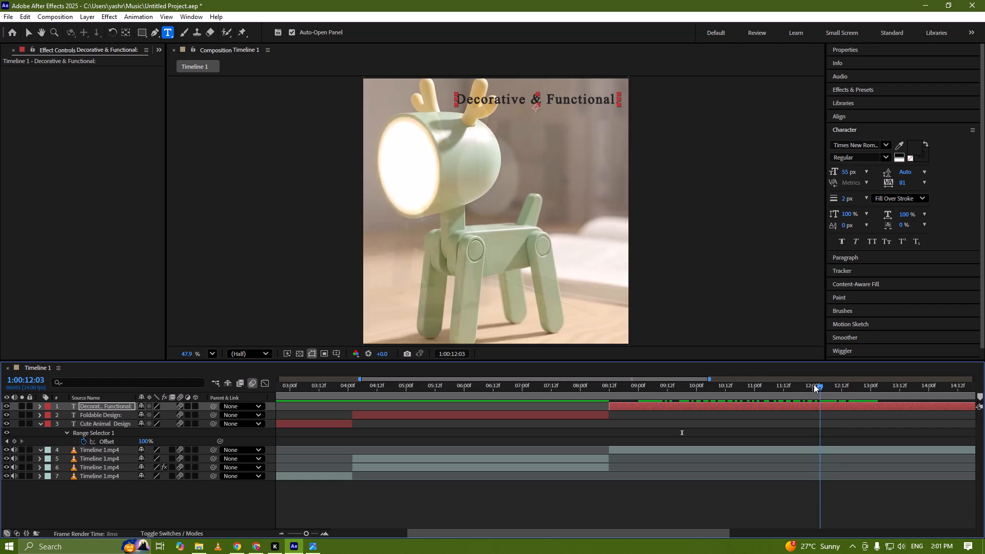
left_click_drag(814, 384, 797, 383)
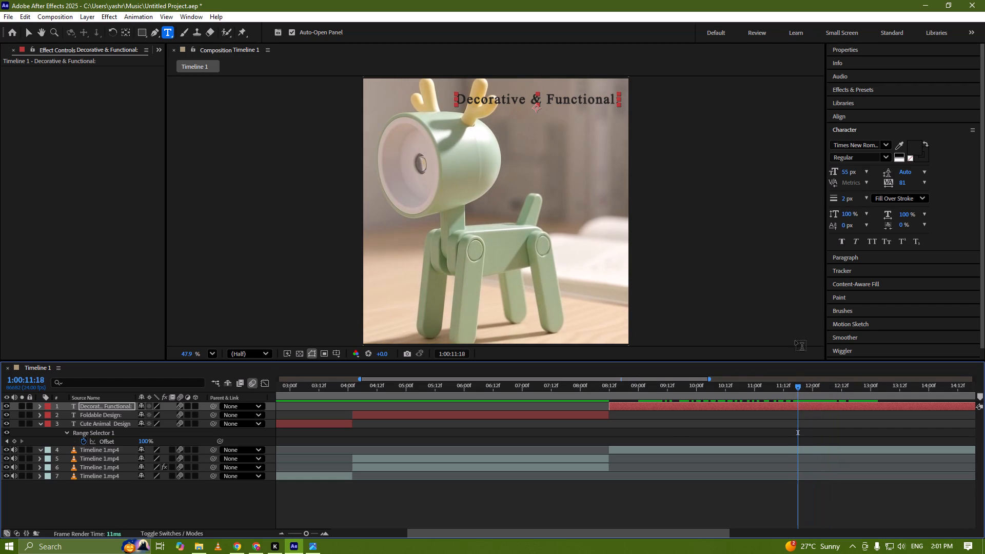
left_click(544, 104)
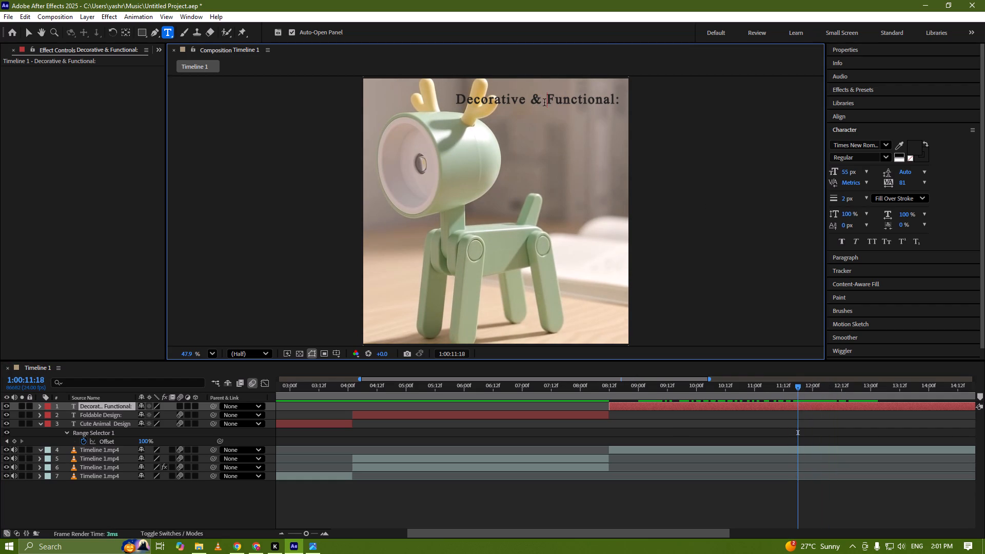
left_click_drag(534, 102, 540, 101)
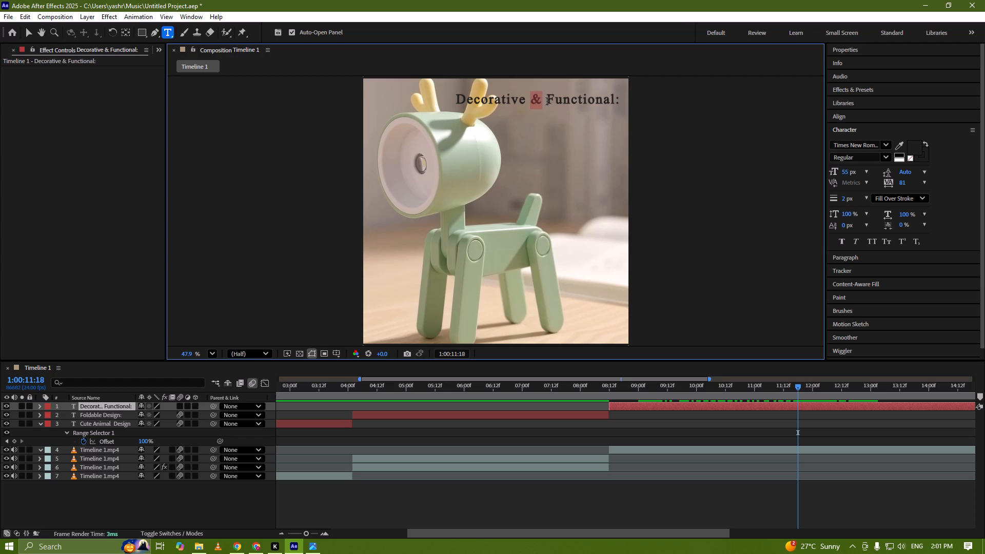
left_click(547, 101)
key("Return")
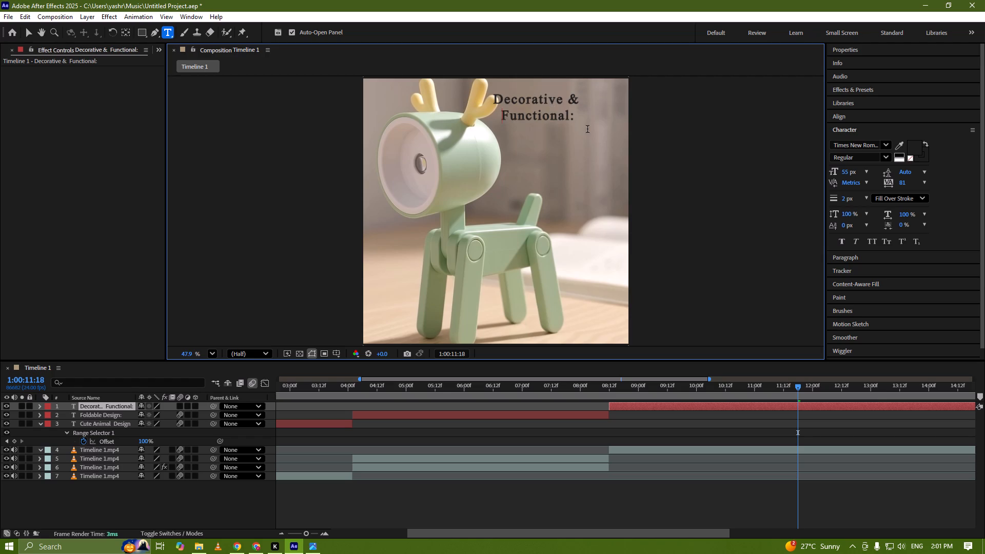
left_click(572, 114)
key("BackSpace")
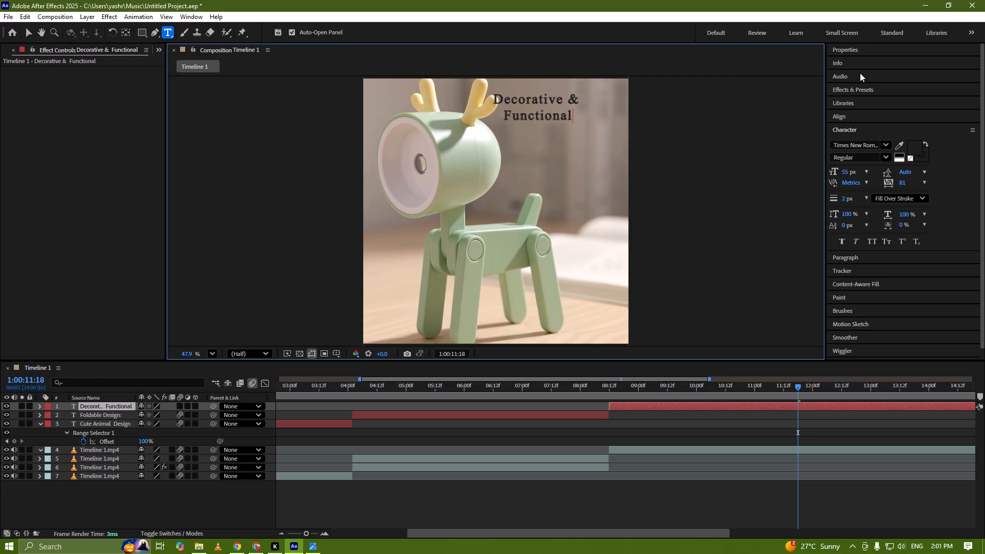
Position the two-line Decorative & Functional title in the upper-right corner of the video frame and check it across the third clip.
left_click_drag(531, 102, 560, 98, "ctrl")
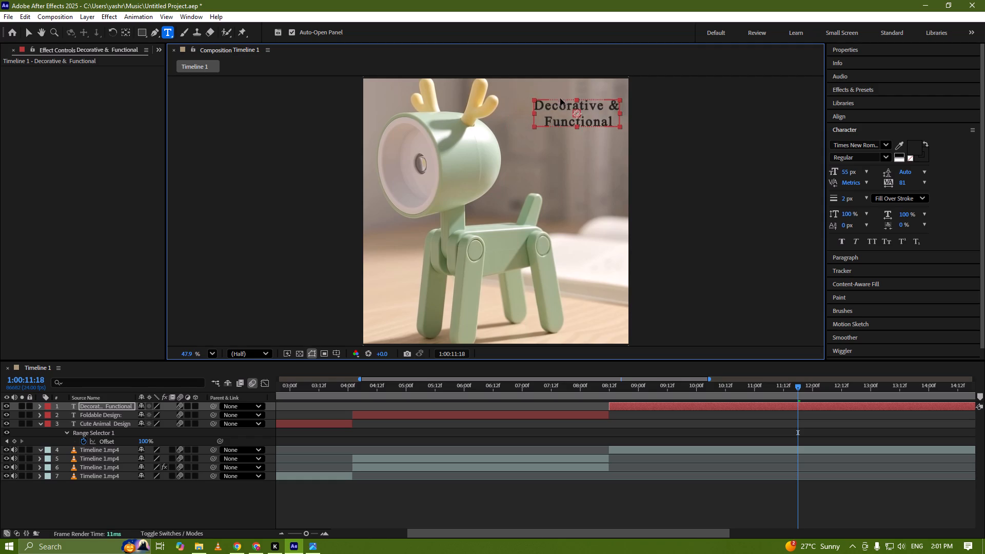
left_click_drag(560, 98, 558, 106, "ctrl")
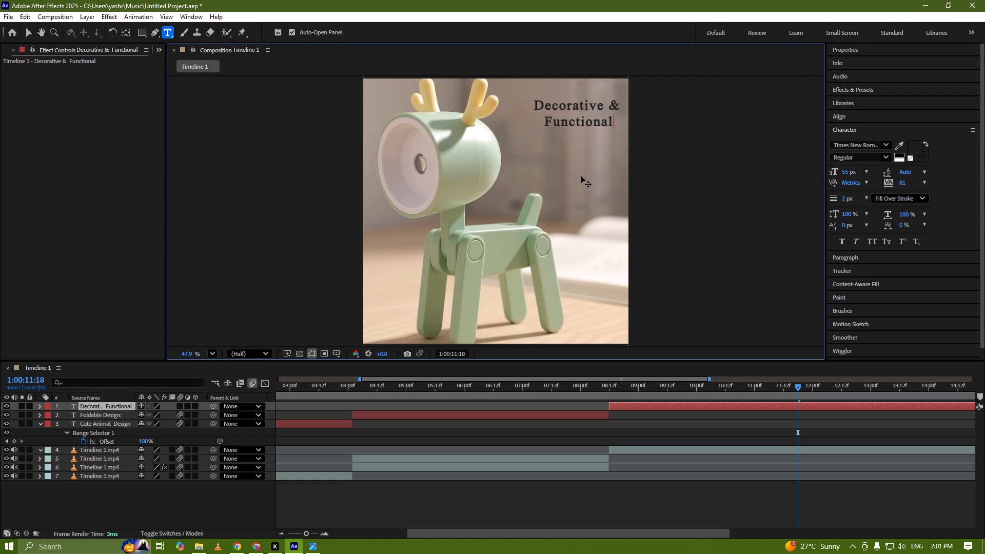
left_click_drag(588, 110, 589, 102, "ctrl")
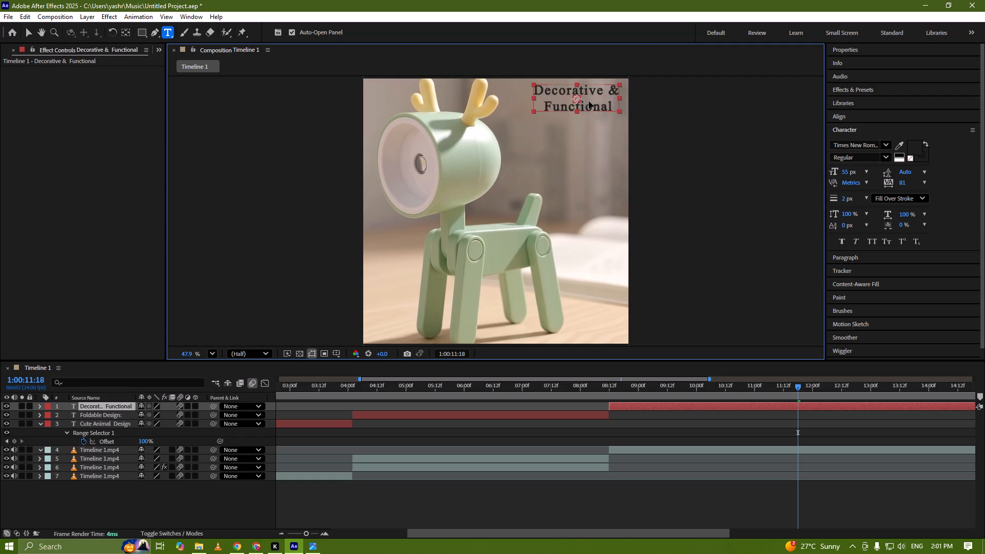
left_click_drag(589, 102, 587, 106, "ctrl")
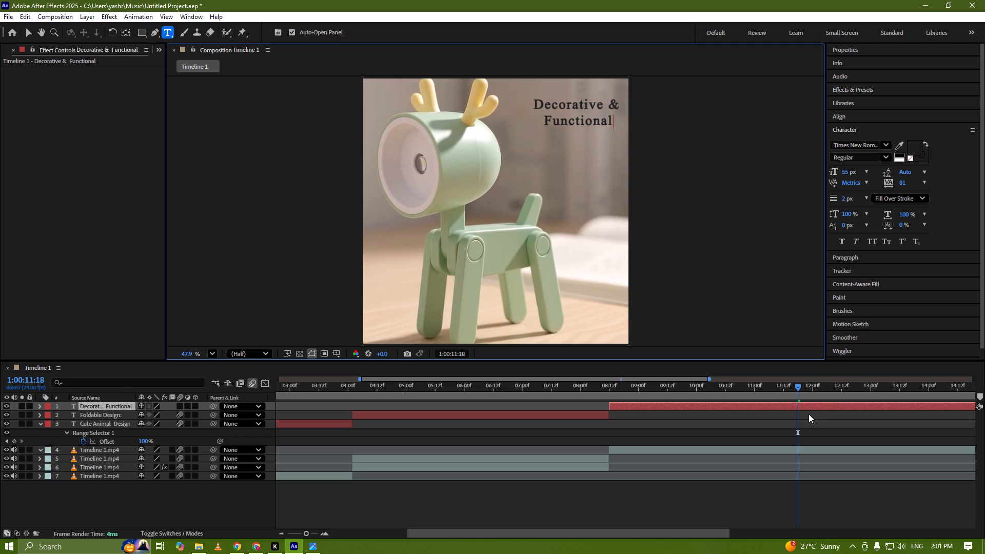
left_click_drag(800, 388, 844, 384)
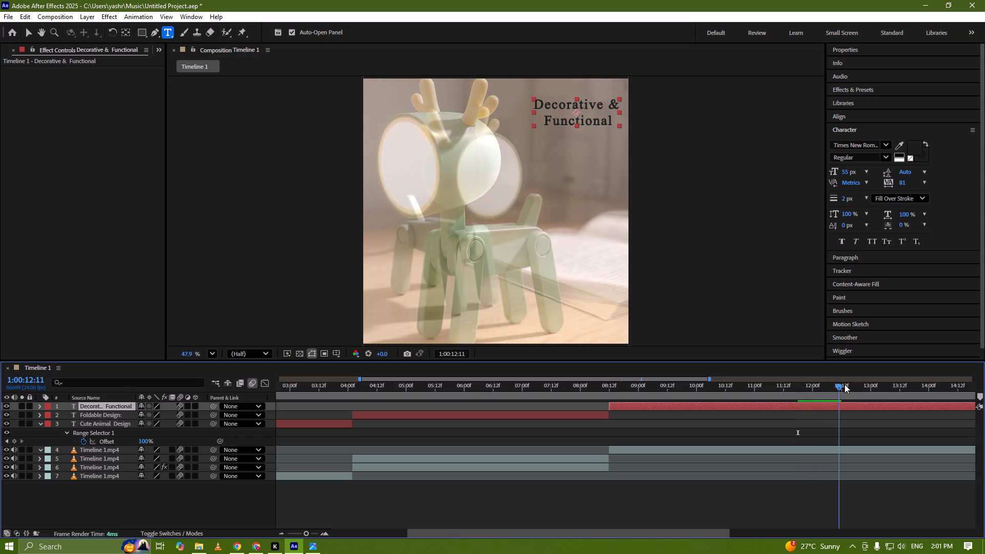
left_click_drag(844, 384, 786, 388)
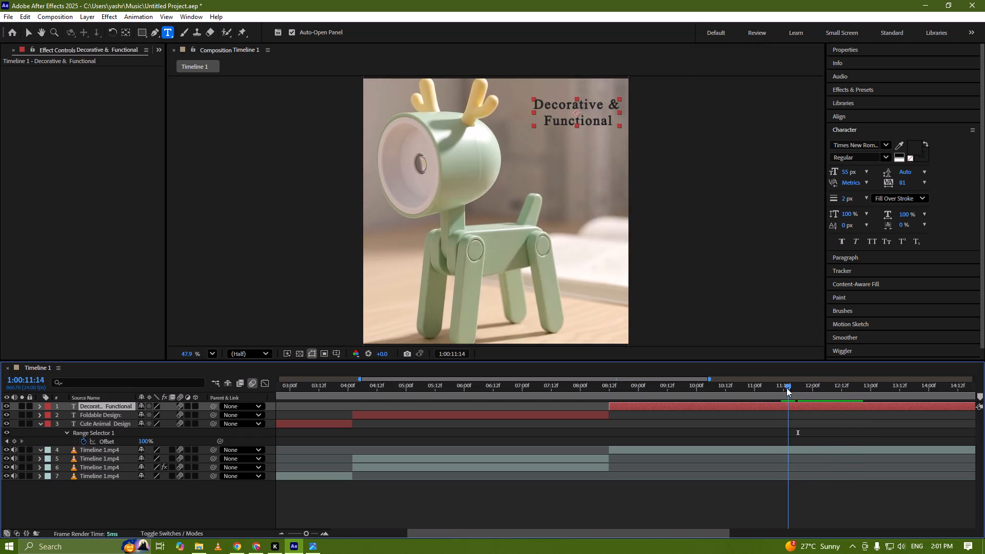
left_click_drag(786, 388, 644, 408)
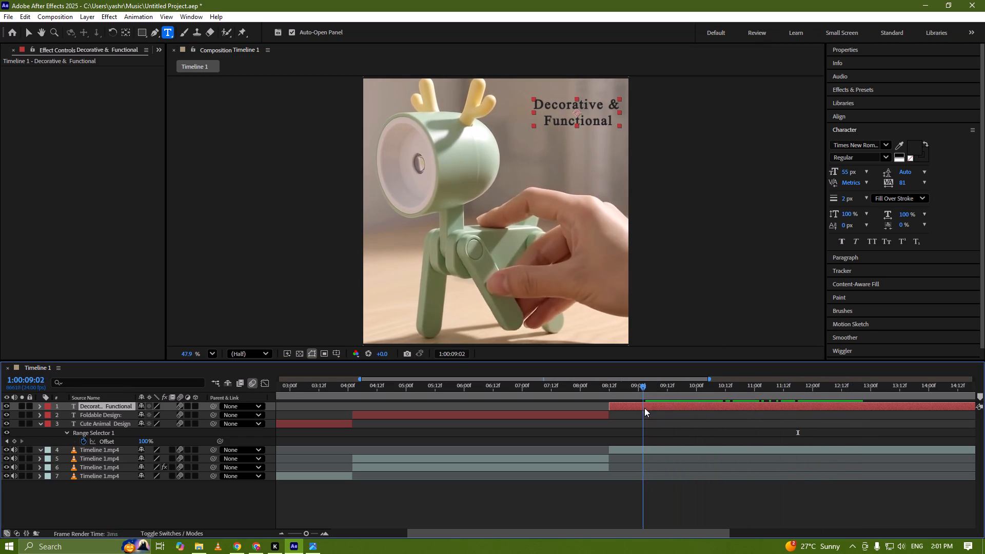
Split the Decorative & Functional title layer at 1:00:13:01, where the clip with the open book takes over.
left_click_drag(644, 408, 717, 400)
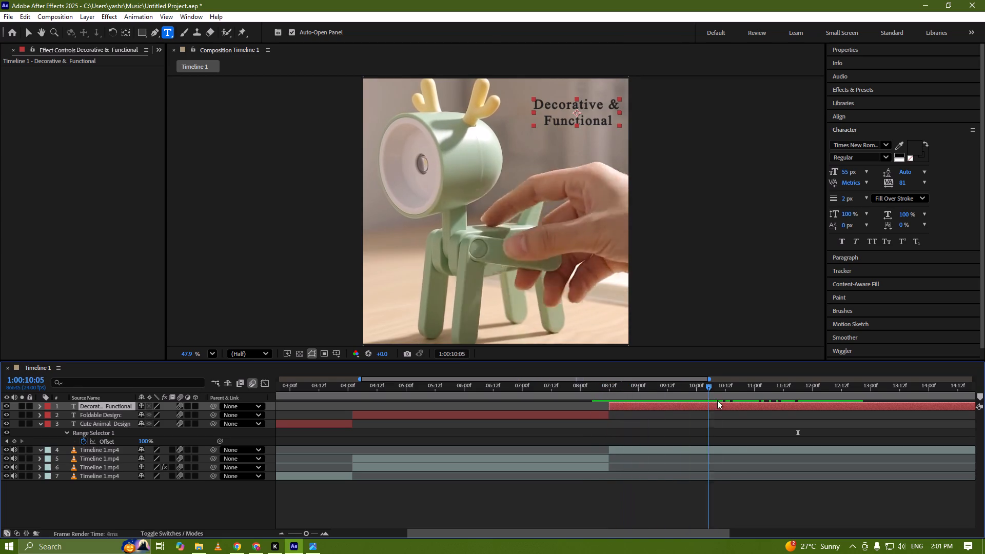
left_click_drag(717, 400, 826, 402)
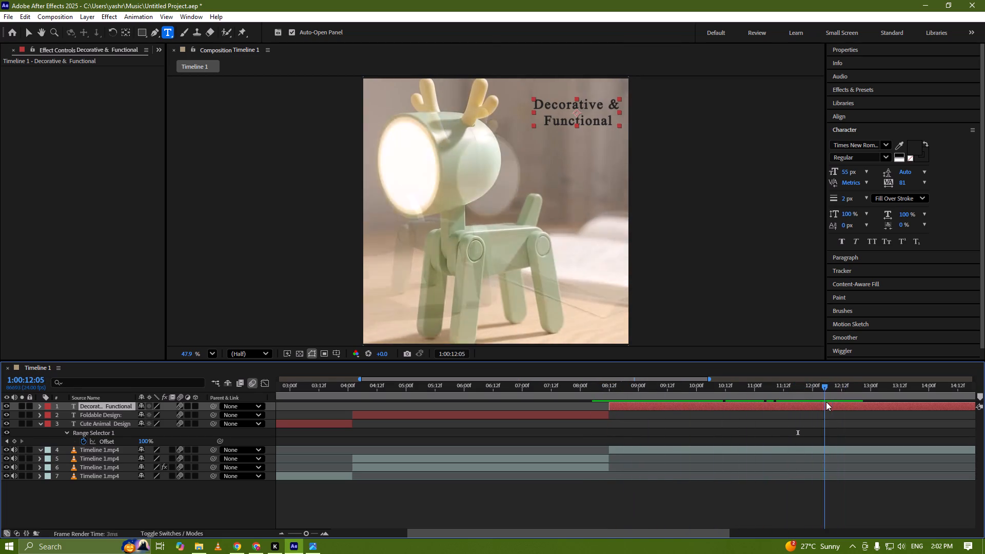
left_click_drag(826, 402, 872, 394)
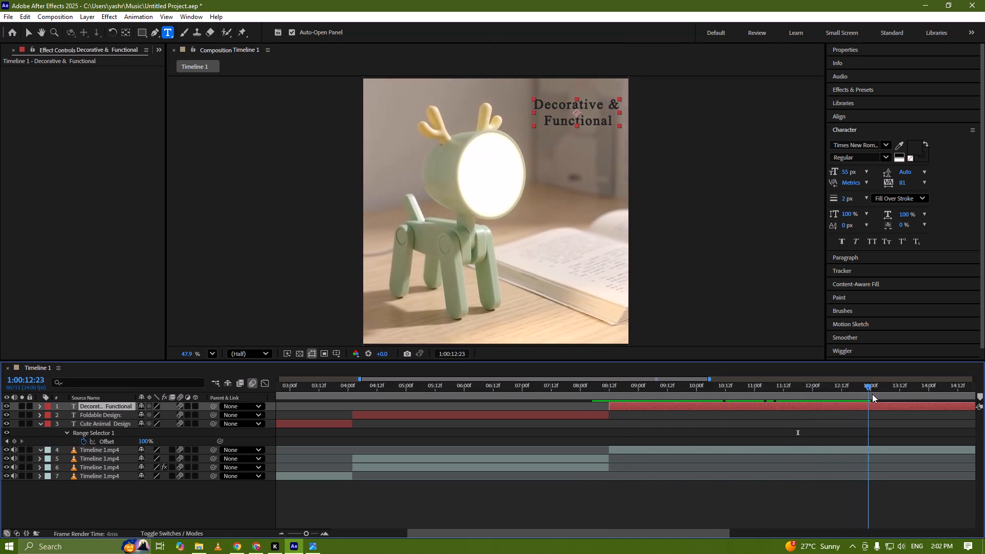
left_click_drag(872, 394, 880, 394)
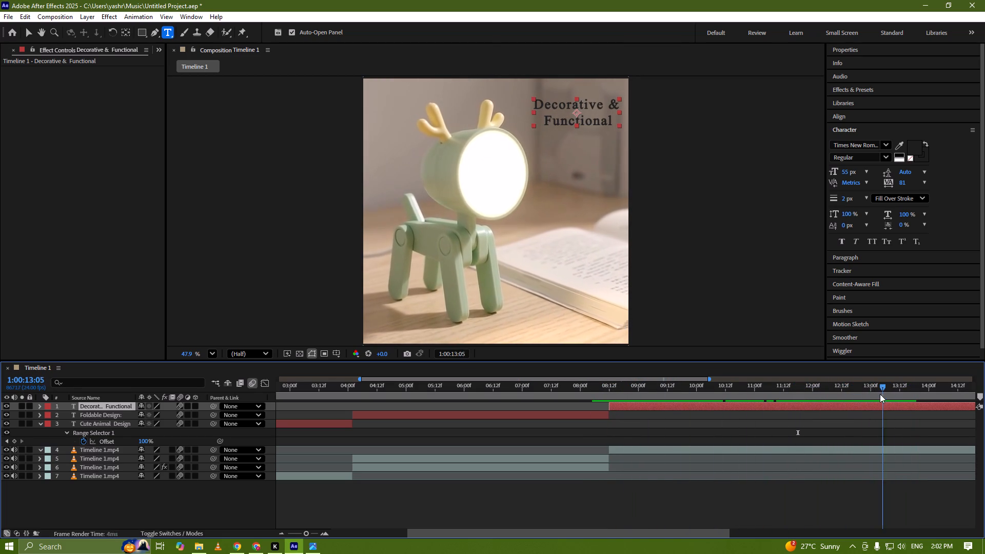
left_click_drag(880, 394, 874, 393)
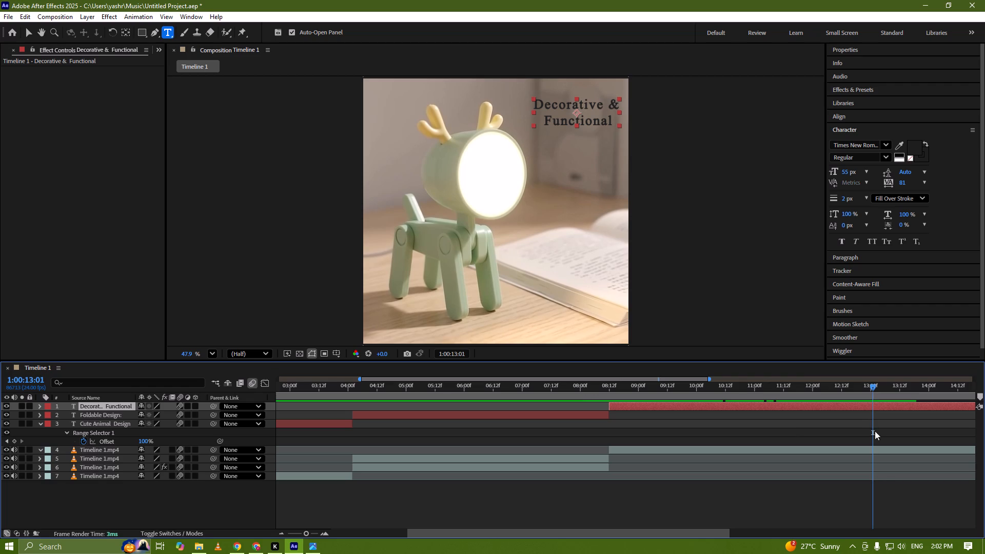
double_click(876, 406)
key("ctrl+shift+d")
Split the newest Decorative & Functional title segment at 1:00:16:18, where the living-room lamp clip begins.
scroll(694, 427, "down", 5, "shift")
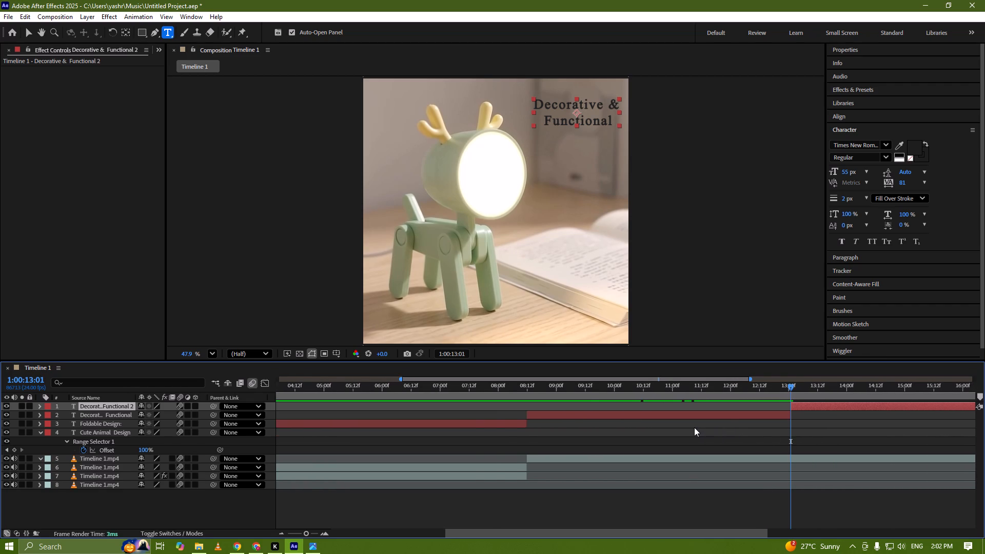
scroll(694, 427, "down", 12, "shift")
scroll(691, 419, "up", 1, "shift")
scroll(691, 419, "down", 3, "shift")
scroll(691, 419, "up", 2, "shift")
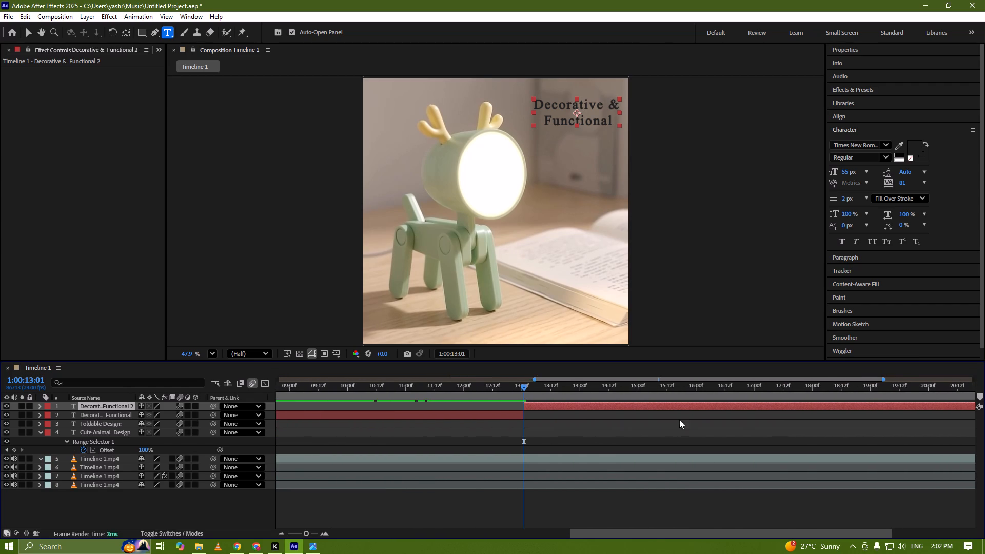
scroll(663, 421, "up", 1, "alt")
scroll(663, 421, "down", 1, "alt")
scroll(663, 421, "up", 2, "alt")
scroll(663, 421, "down", 3, "alt")
scroll(663, 421, "up", 1, "alt")
scroll(663, 421, "down", 2, "alt")
scroll(590, 406, "down", 1, "shift")
scroll(590, 406, "up", 1, "shift")
scroll(590, 406, "down", 3, "shift")
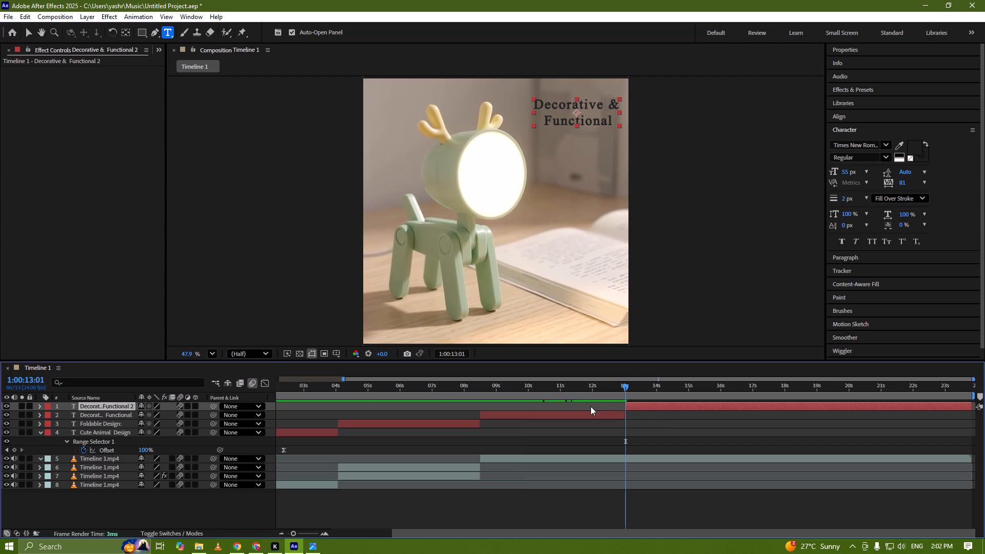
scroll(590, 406, "down", 4, "shift")
left_click_drag(632, 393, 711, 394)
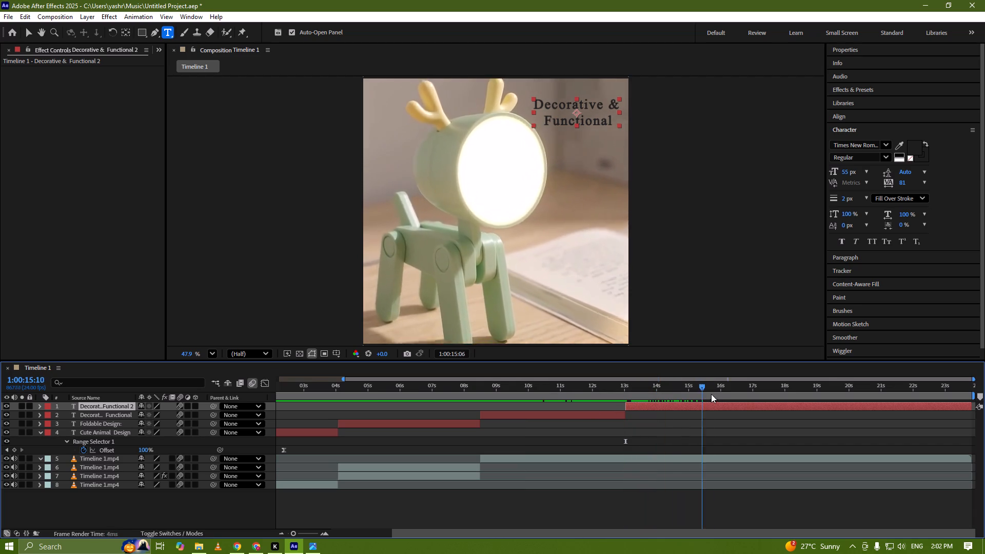
left_click_drag(711, 394, 745, 406)
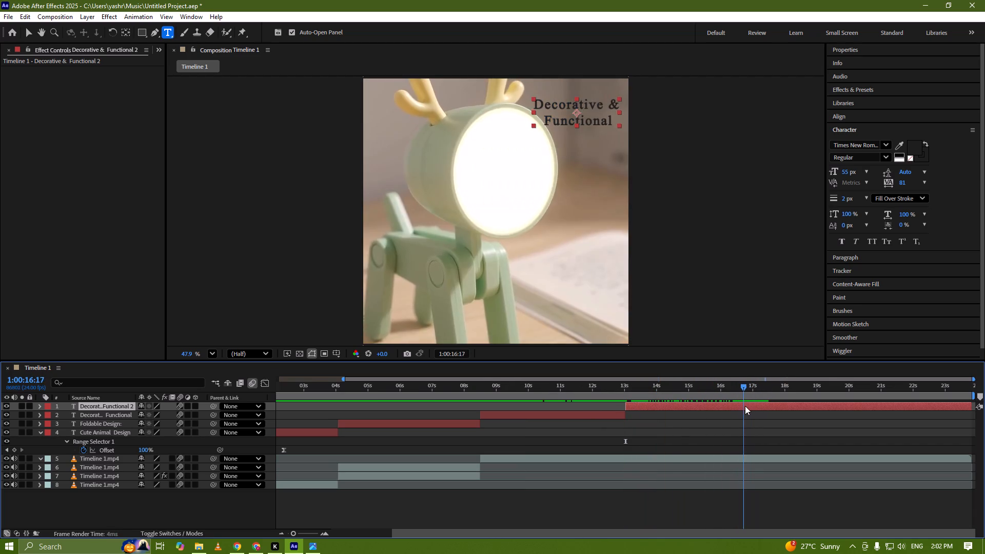
left_click_drag(745, 406, 745, 405)
left_click(744, 409)
key("ctrl+shift+d")
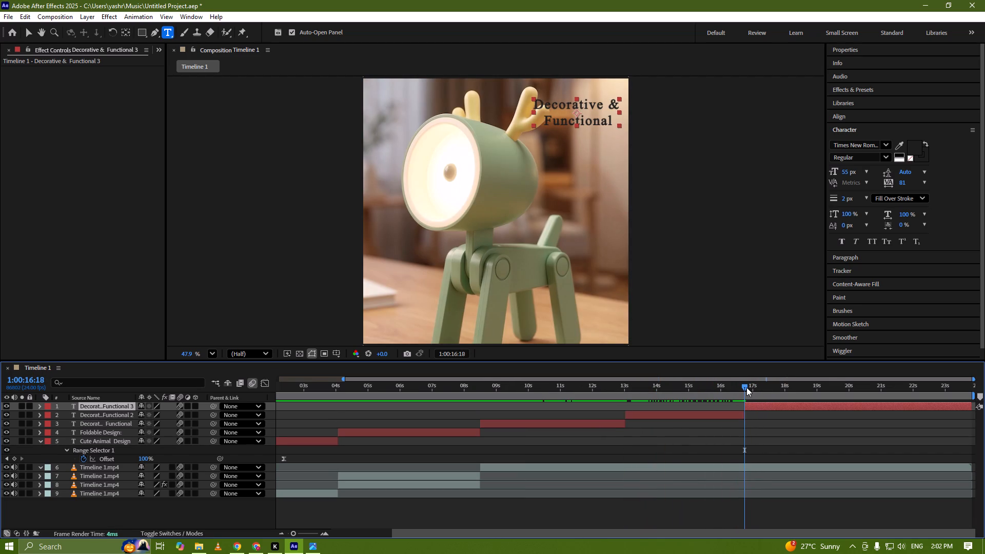
Split the last title segment again at 1:00:19:02, where the front view of the lamp appears.
left_click_drag(746, 387, 828, 394)
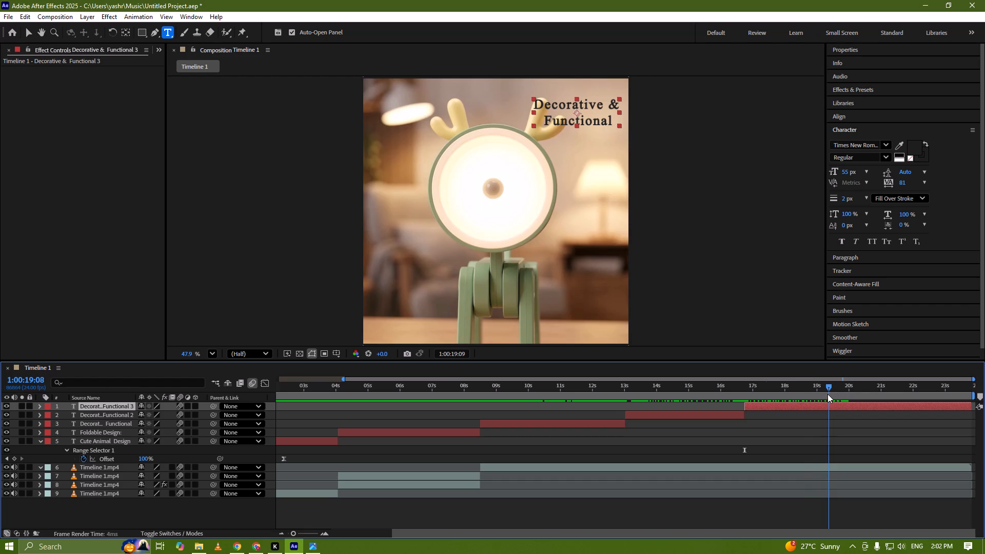
left_click_drag(828, 394, 821, 392)
left_click(832, 408)
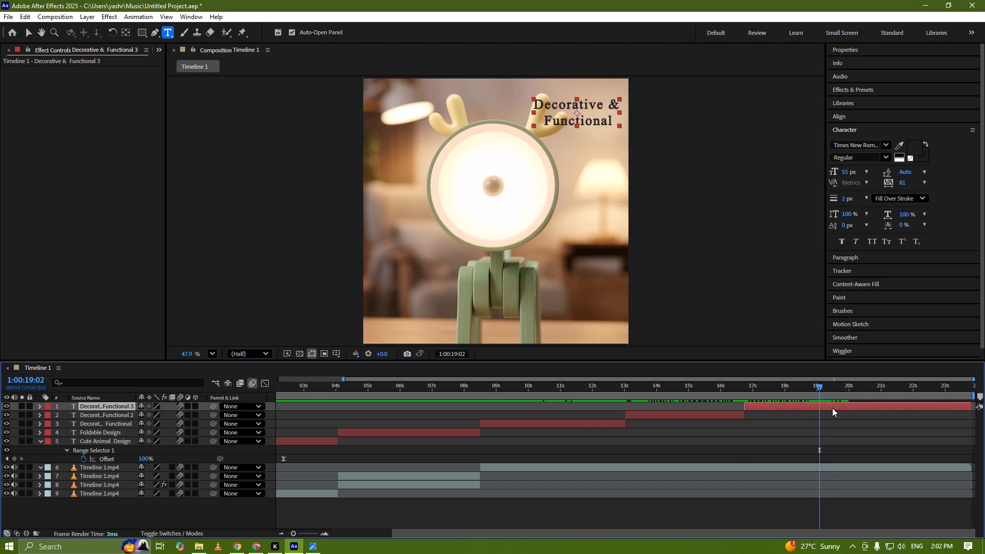
key("ctrl+shift+d")
left_click_drag(631, 393, 466, 402)
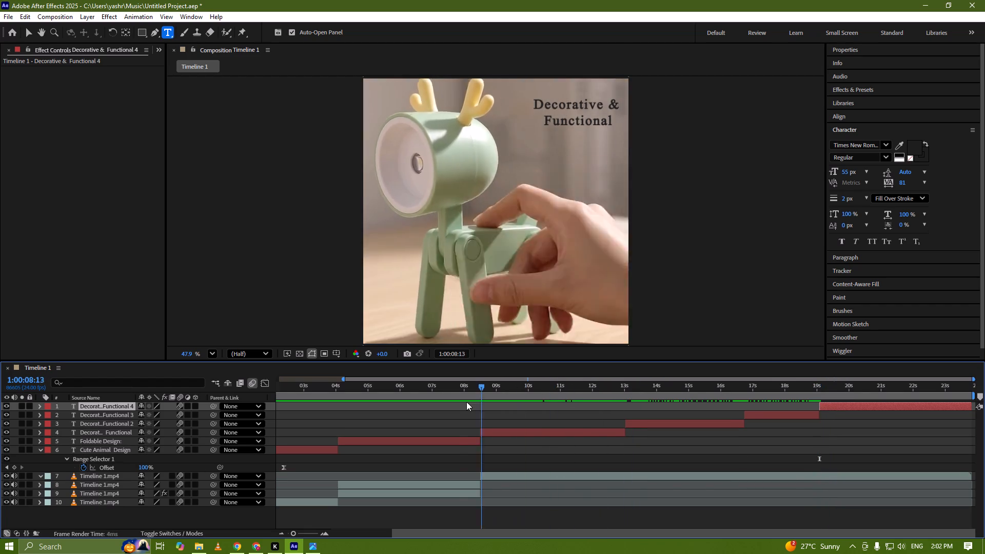
left_click_drag(466, 402, 665, 409)
left_click(659, 421)
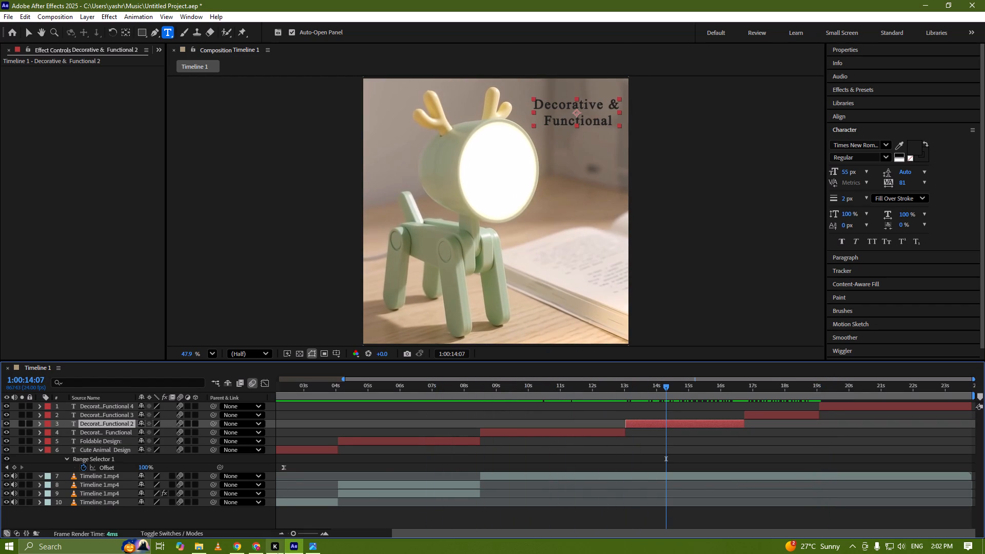
left_click(631, 389)
key("space")
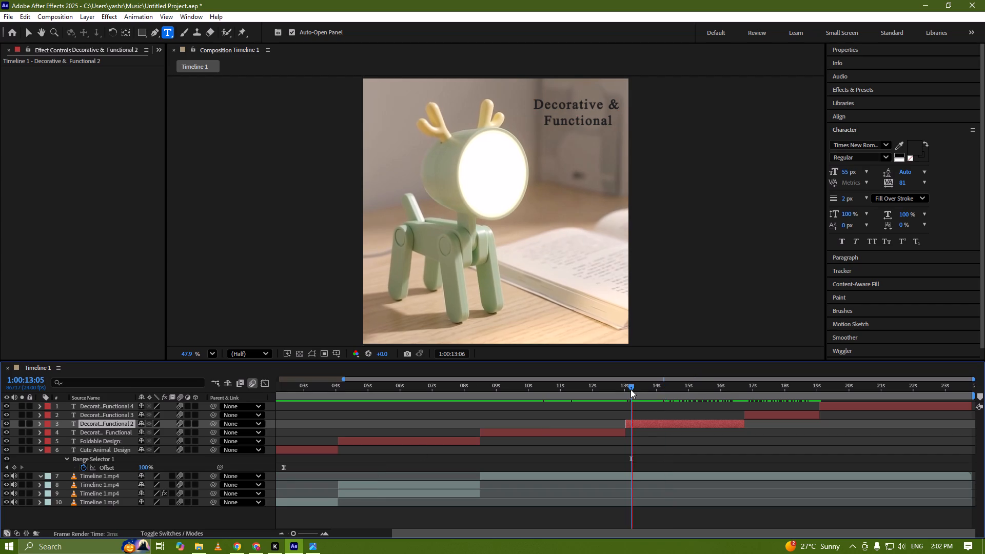
left_click(614, 388)
key("space")
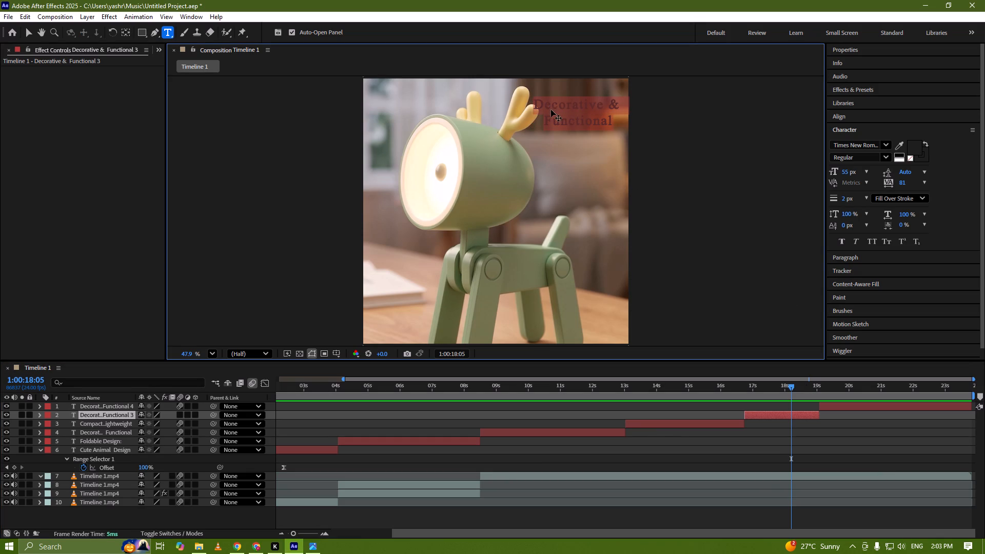
key("ctrl+v")
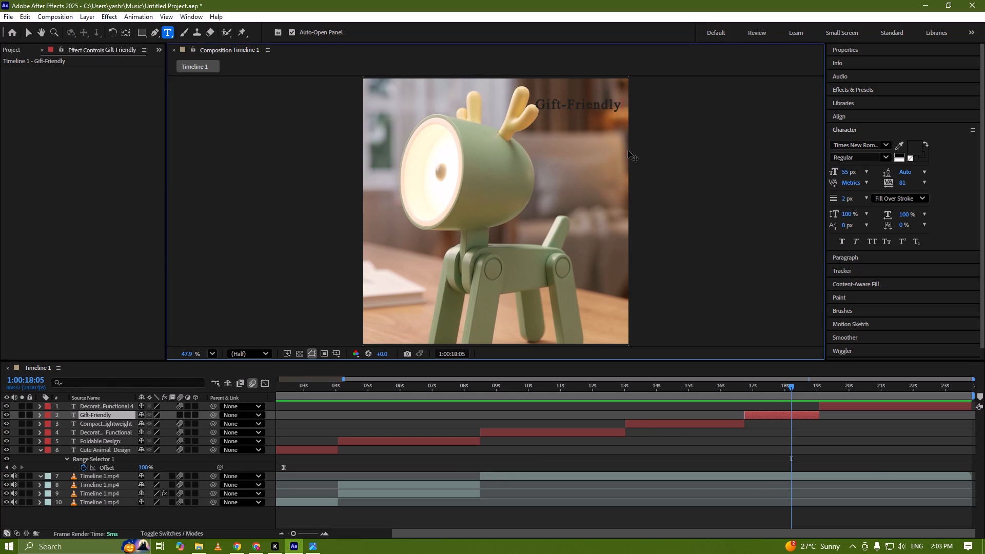
key("Delete")
key("BackSpace")
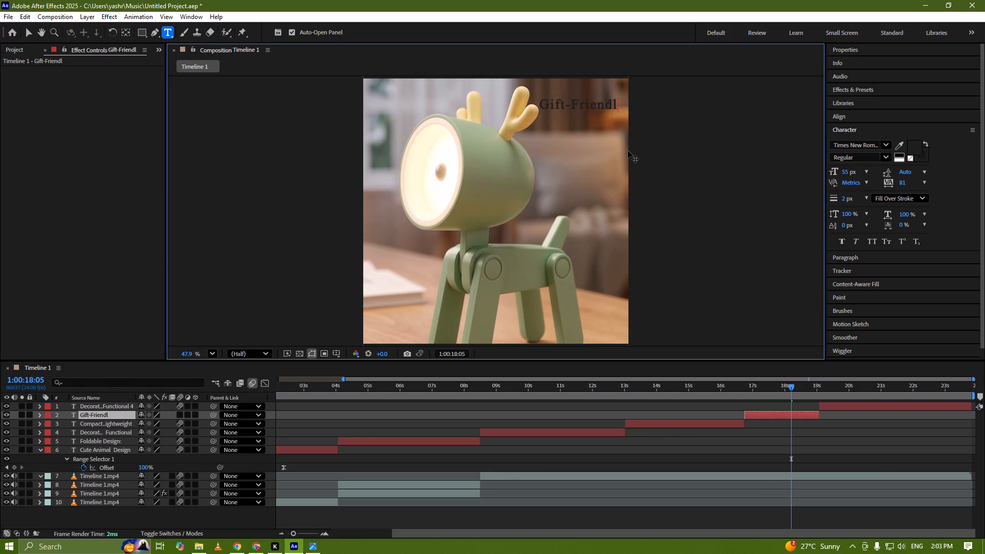
key("y")
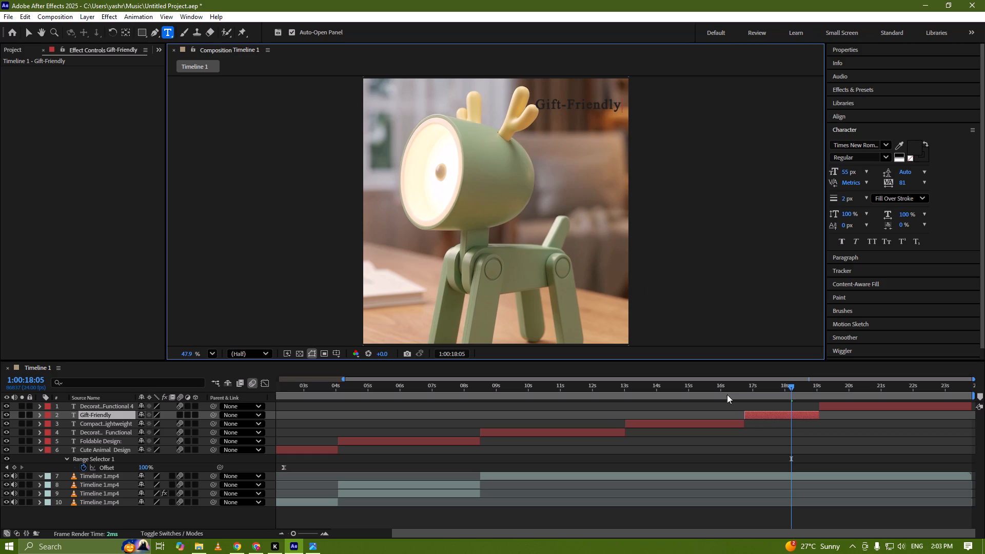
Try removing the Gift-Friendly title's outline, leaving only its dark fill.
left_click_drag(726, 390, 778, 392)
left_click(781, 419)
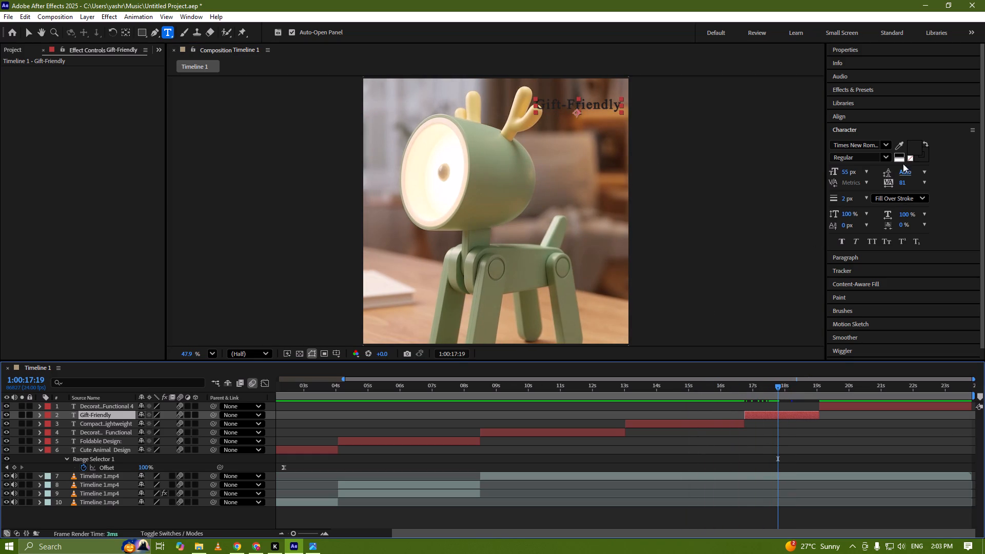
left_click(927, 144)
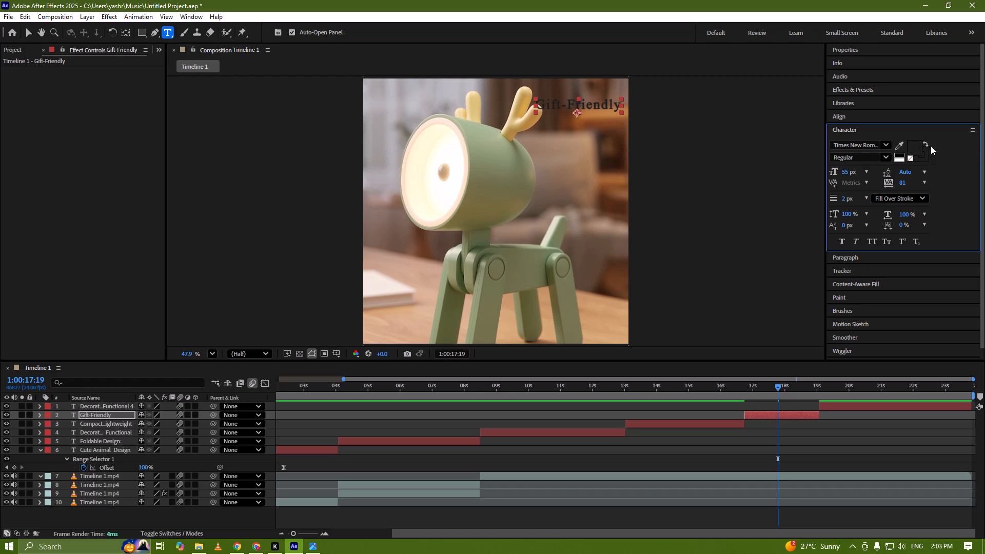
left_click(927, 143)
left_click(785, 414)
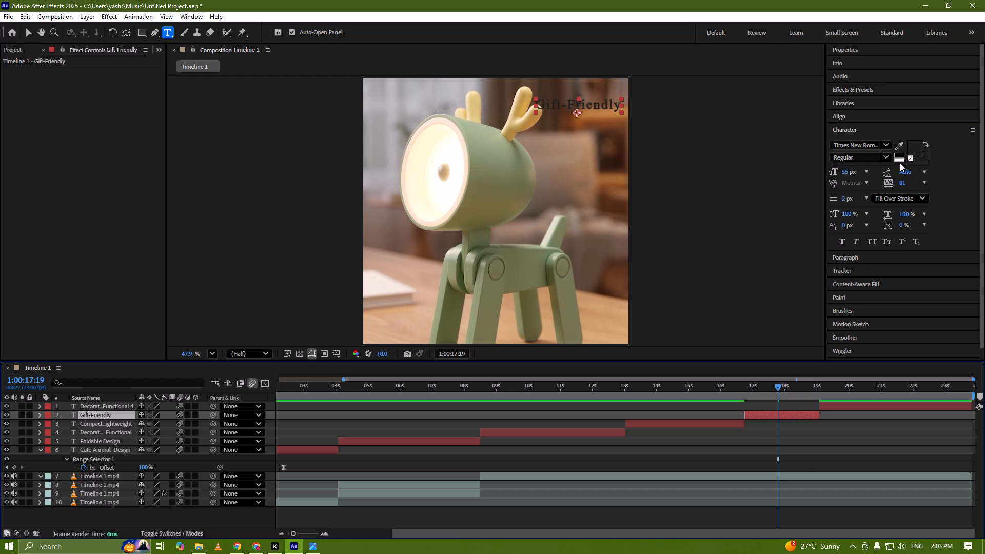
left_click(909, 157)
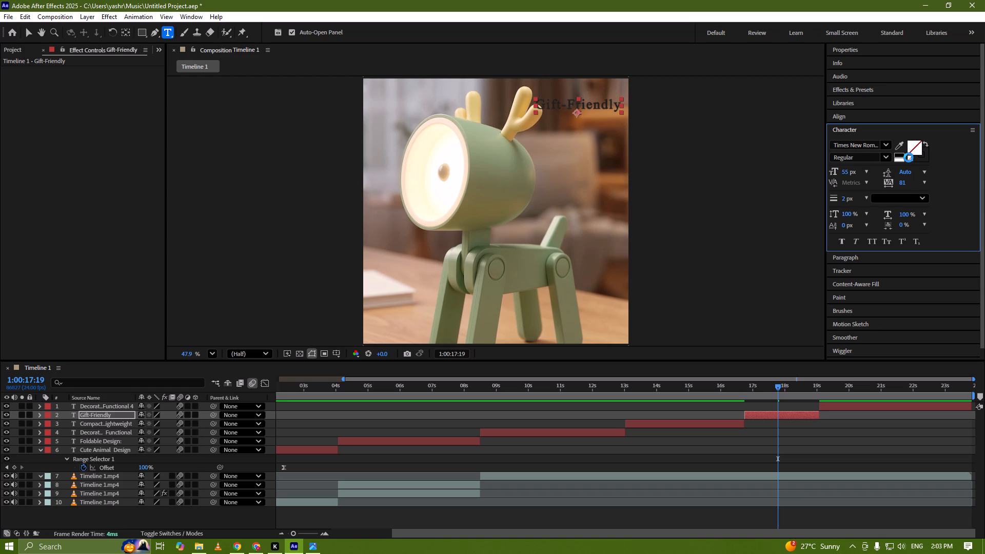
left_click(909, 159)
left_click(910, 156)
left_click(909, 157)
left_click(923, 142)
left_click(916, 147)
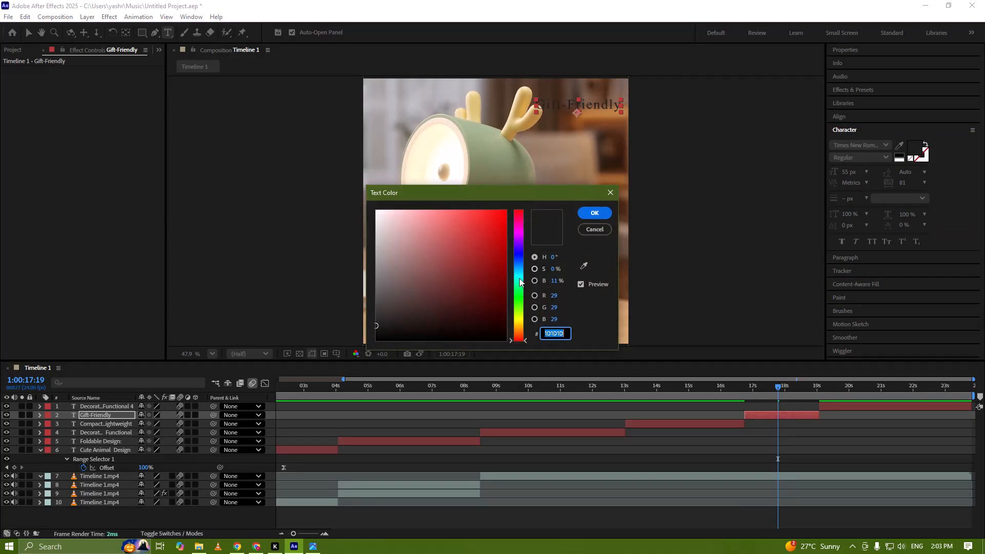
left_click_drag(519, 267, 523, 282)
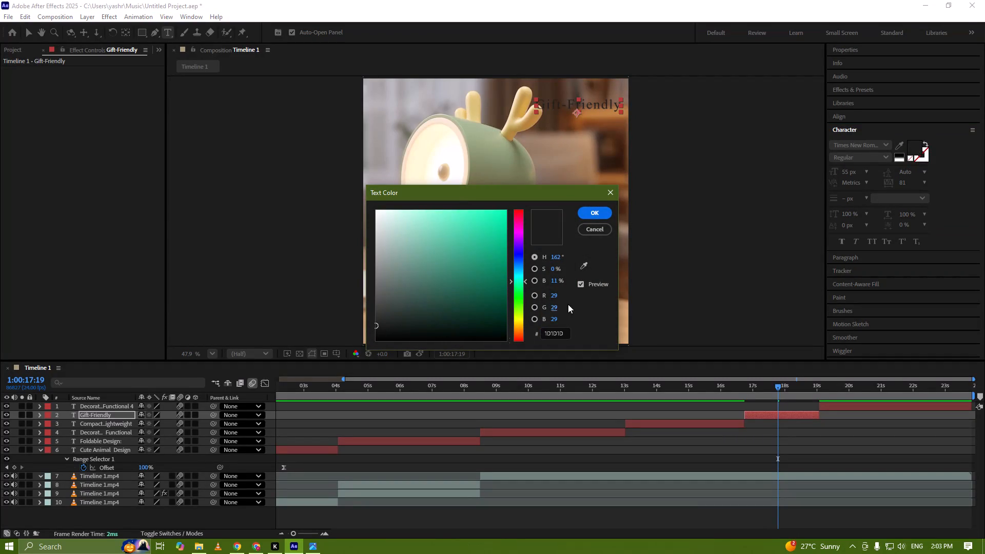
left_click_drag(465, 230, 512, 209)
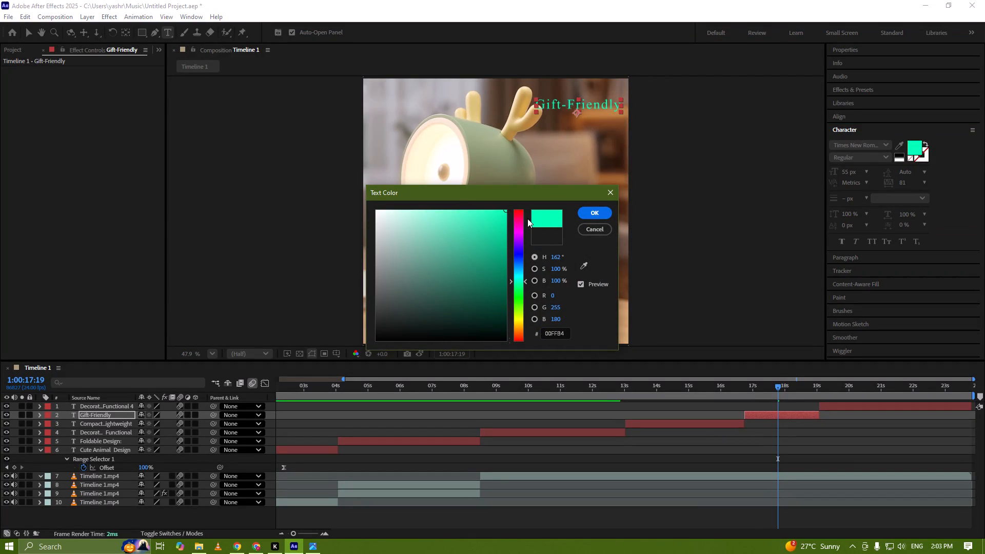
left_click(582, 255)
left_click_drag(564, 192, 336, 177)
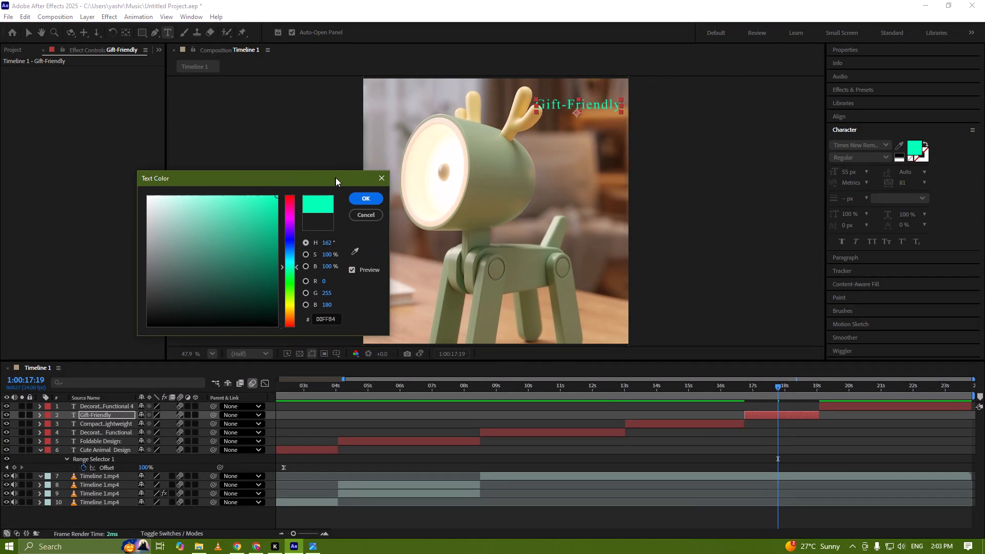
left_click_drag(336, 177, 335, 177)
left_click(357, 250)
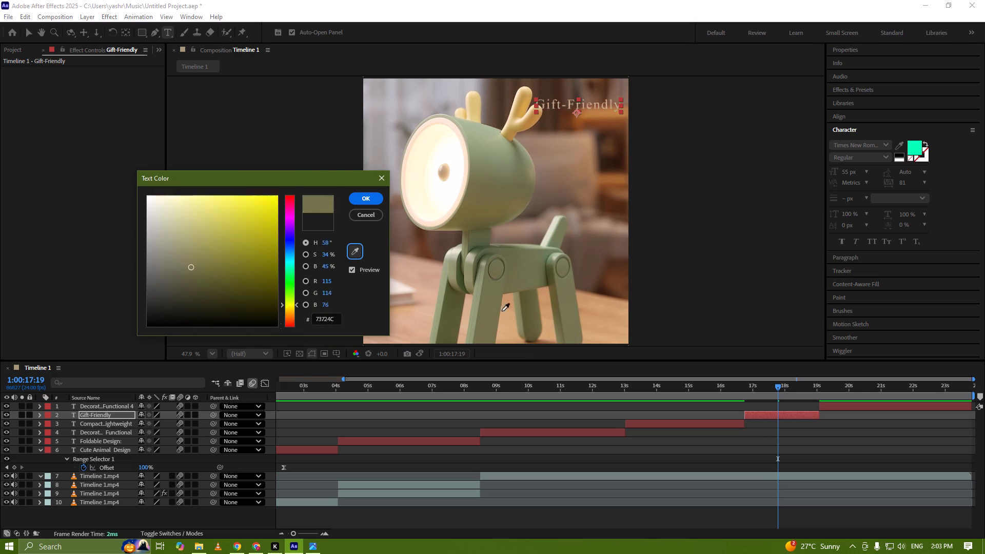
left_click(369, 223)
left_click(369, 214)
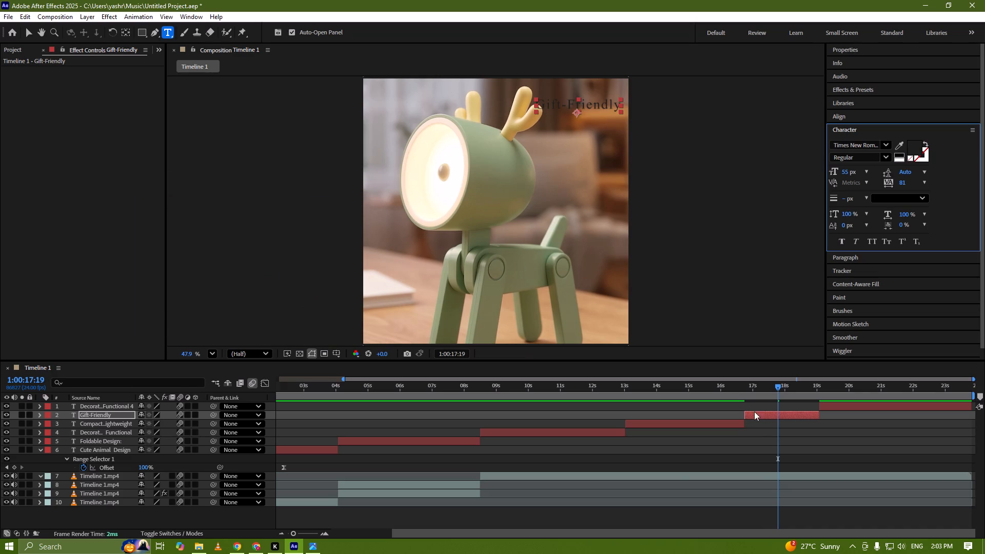
Move the Gift-Friendly title from beside the lamp's antlers to the lower-left area of the video frame.
left_click_drag(726, 393, 733, 379)
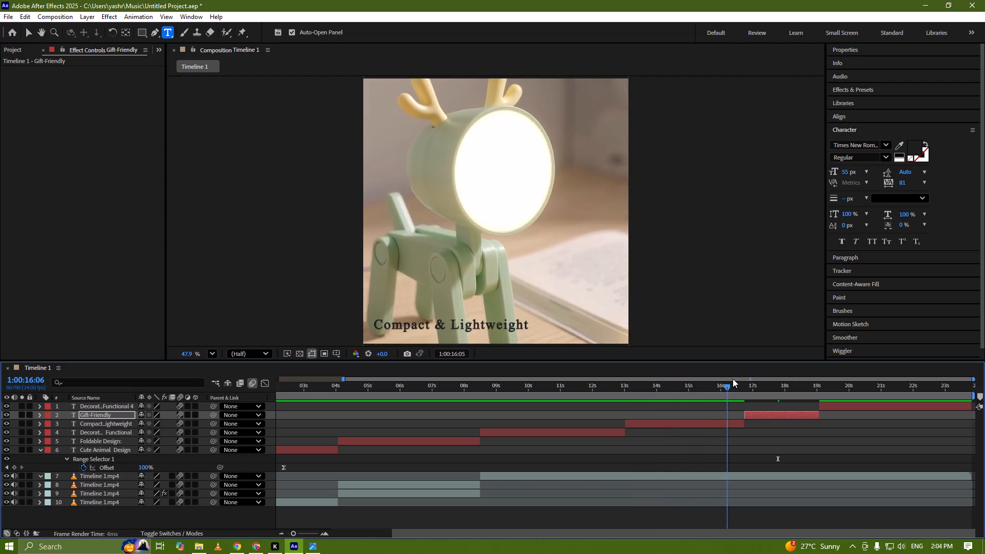
left_click_drag(733, 379, 784, 384)
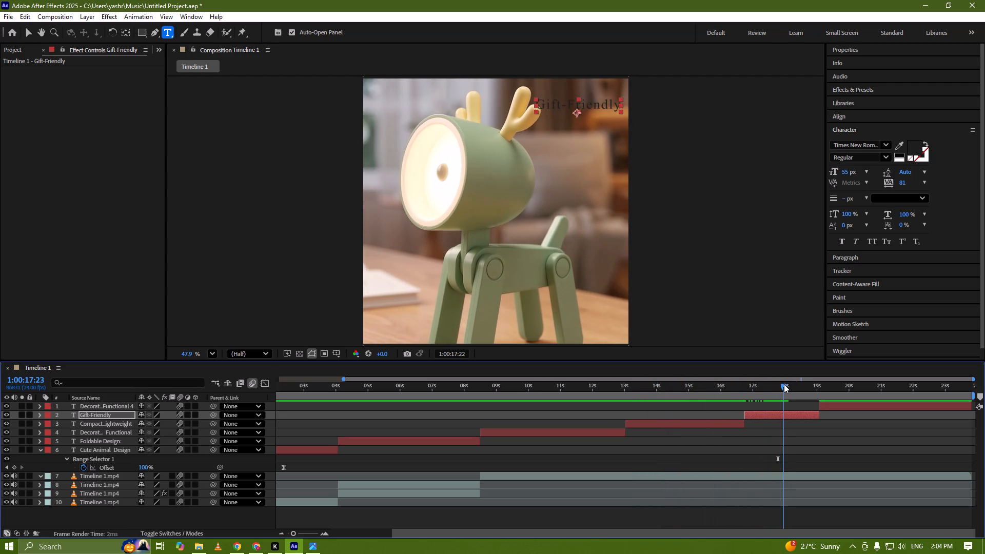
left_click_drag(784, 384, 780, 389)
left_click(781, 412)
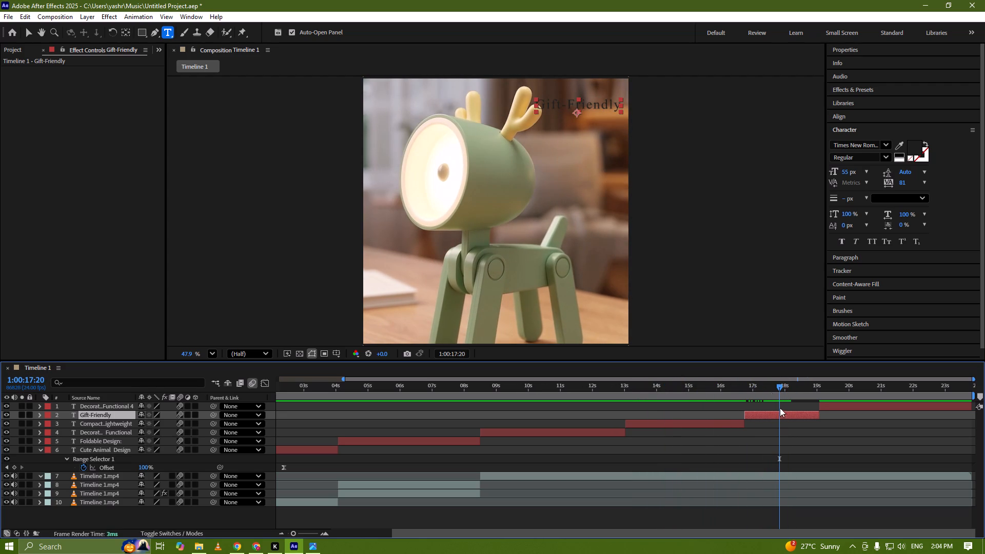
left_click_drag(591, 105, 592, 107, "ctrl")
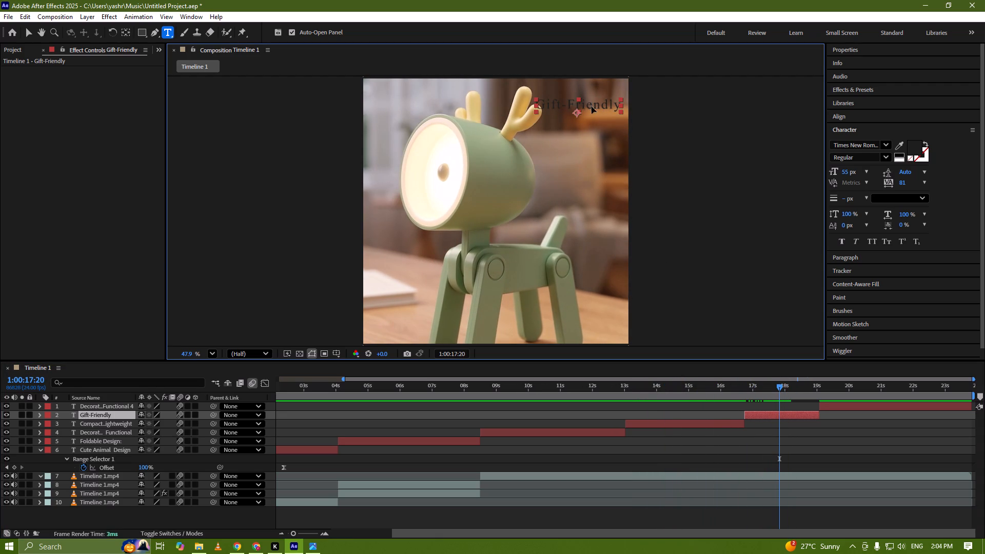
left_click_drag(592, 107, 439, 329, "ctrl")
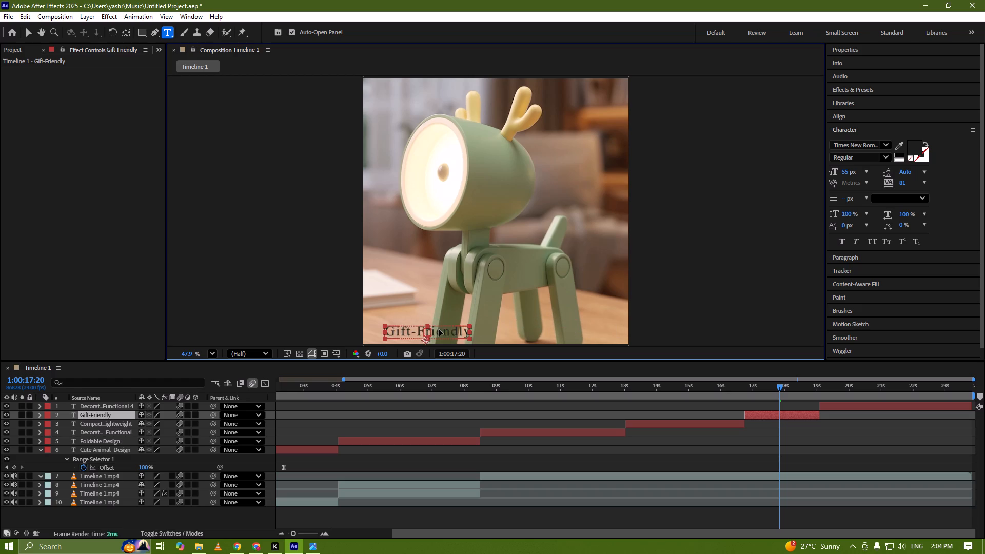
left_click_drag(439, 329, 435, 325, "ctrl")
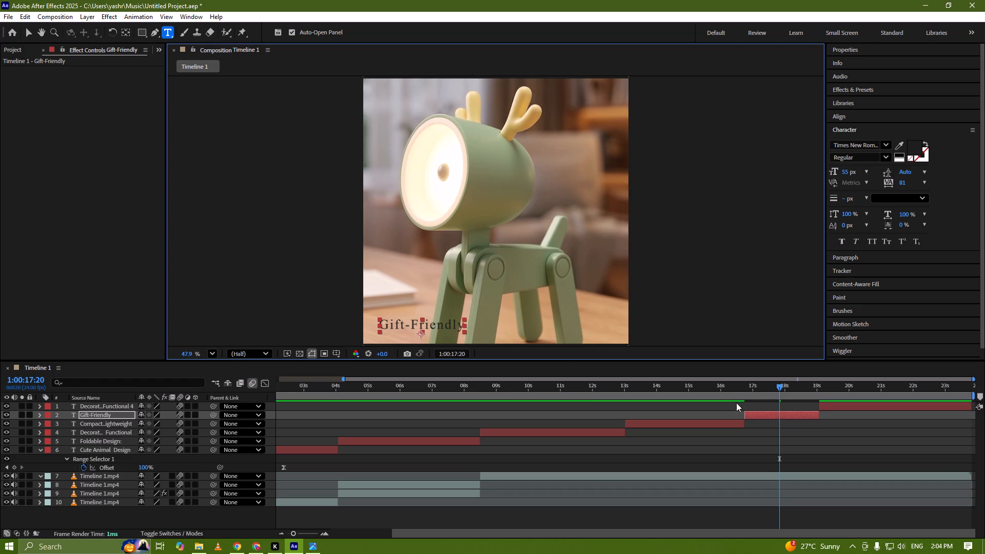
Sample the white of the lamp's glowing face, FEFEFE, as the Gift-Friendly title's text colour.
left_click(912, 146)
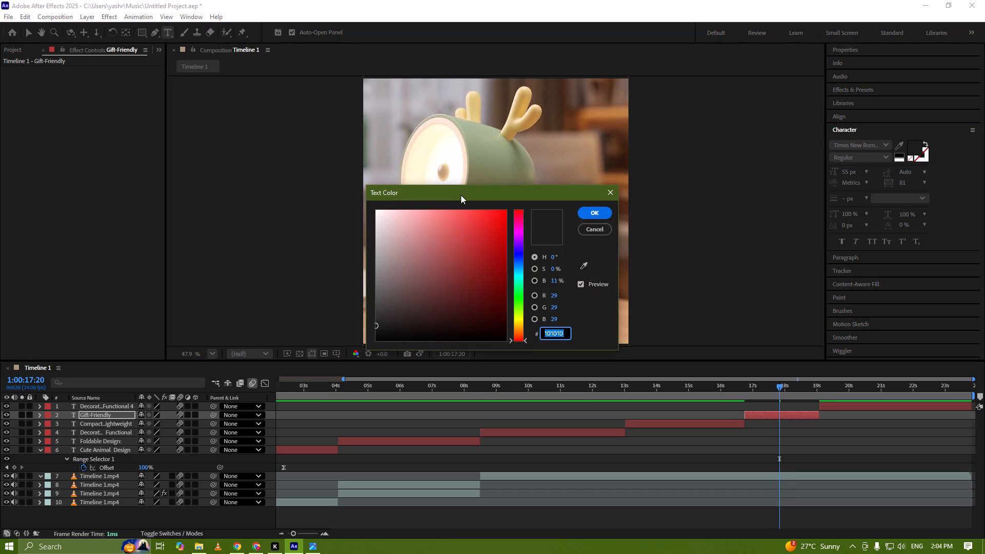
left_click_drag(461, 195, 704, 142)
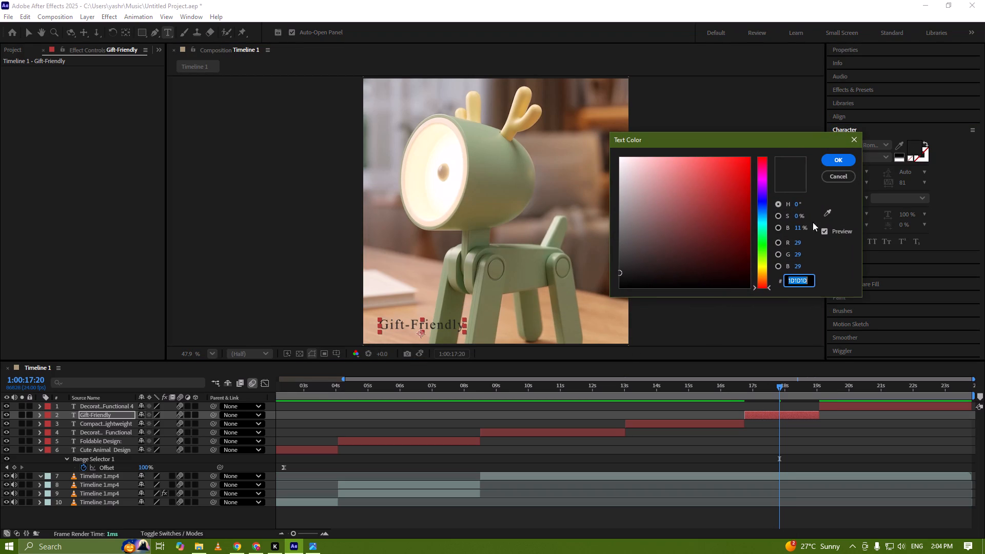
left_click(823, 207)
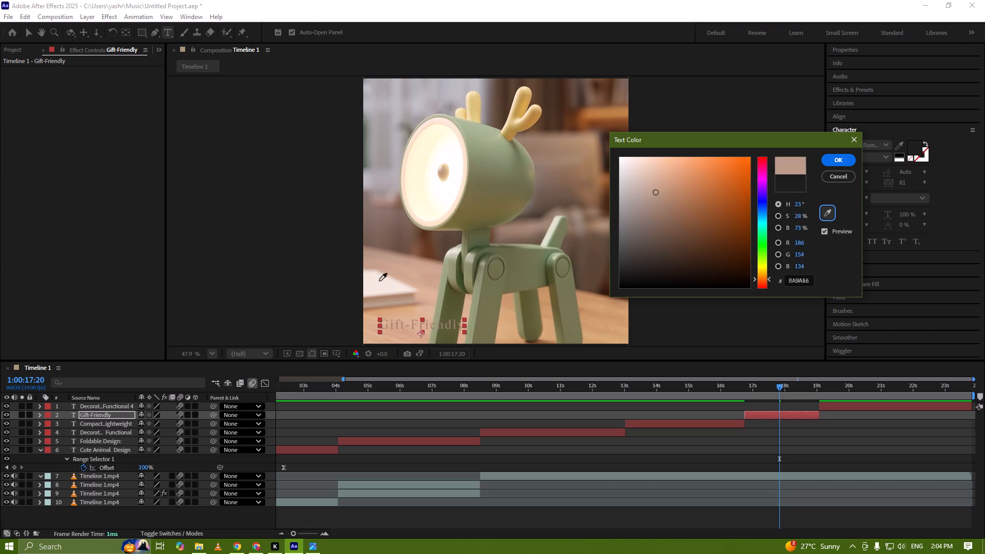
left_click(451, 194)
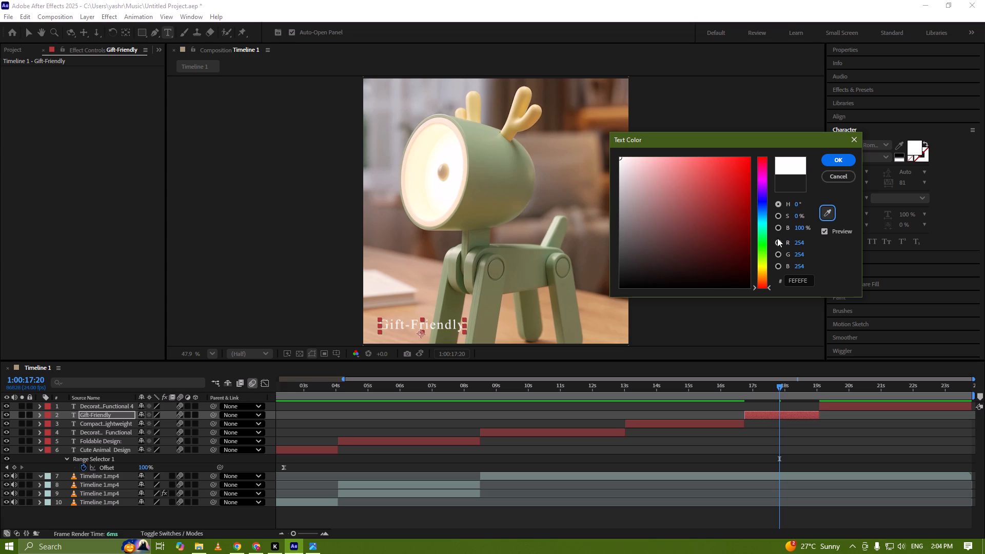
left_click(825, 161)
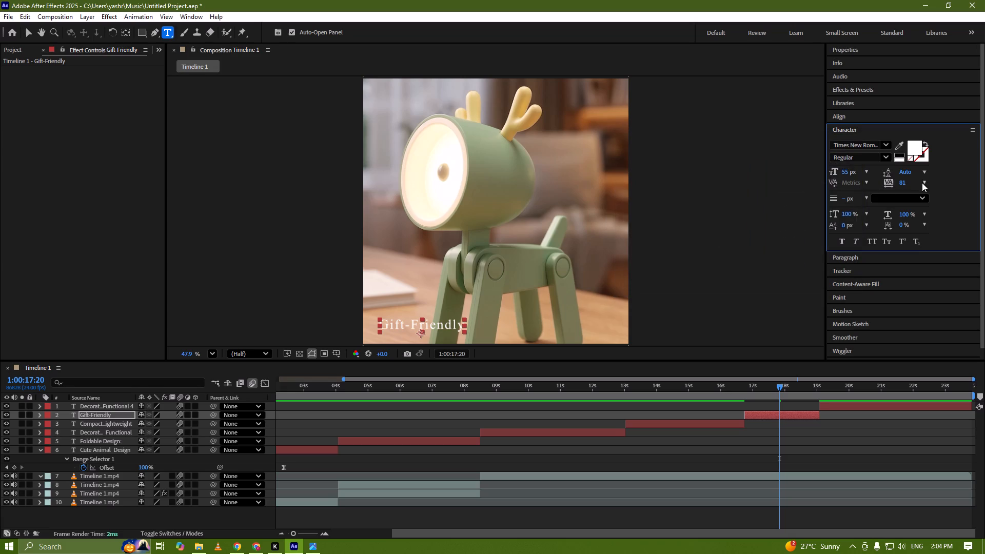
Swap the sampled white onto the Gift-Friendly title's outline, set Fill Over Stroke, and make the fill white.
left_click(928, 142)
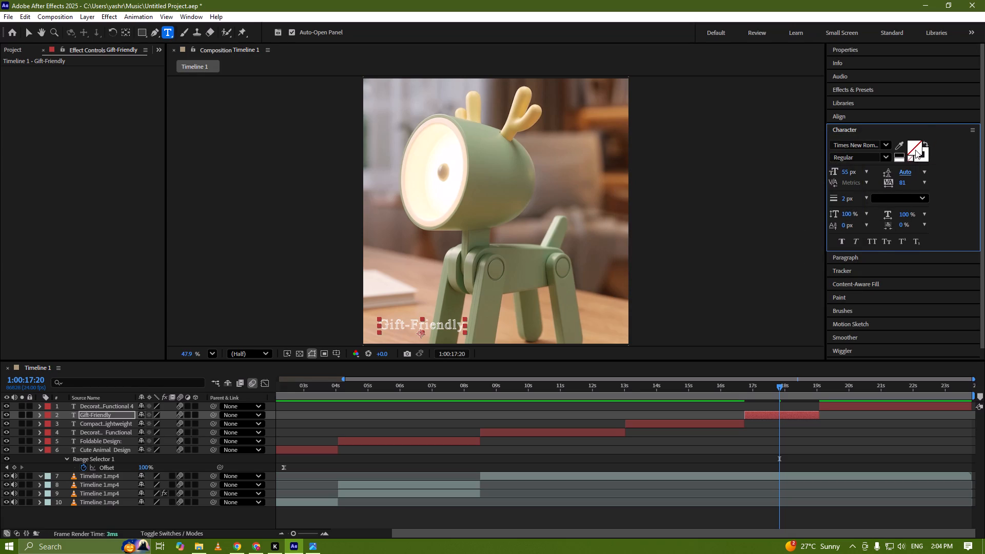
left_click(898, 198)
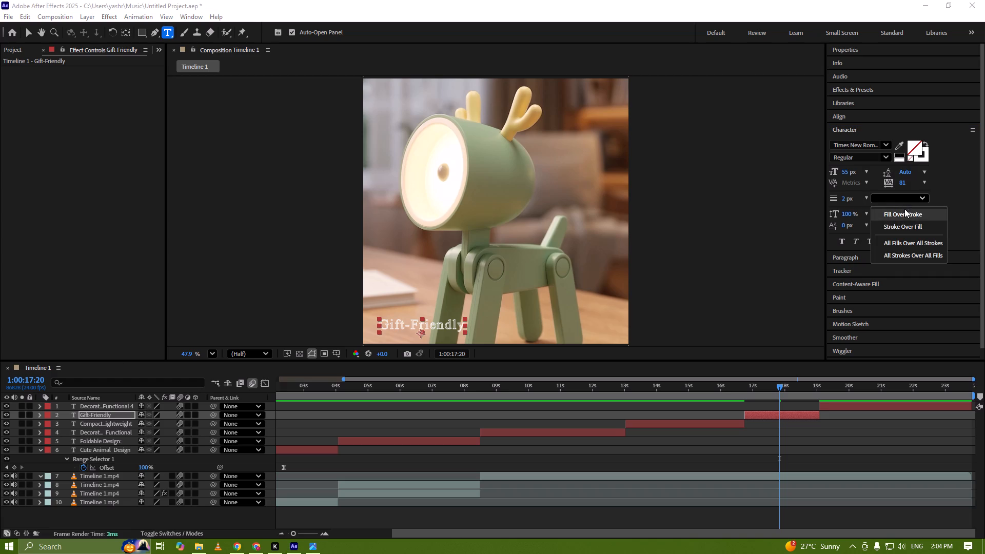
left_click(905, 212)
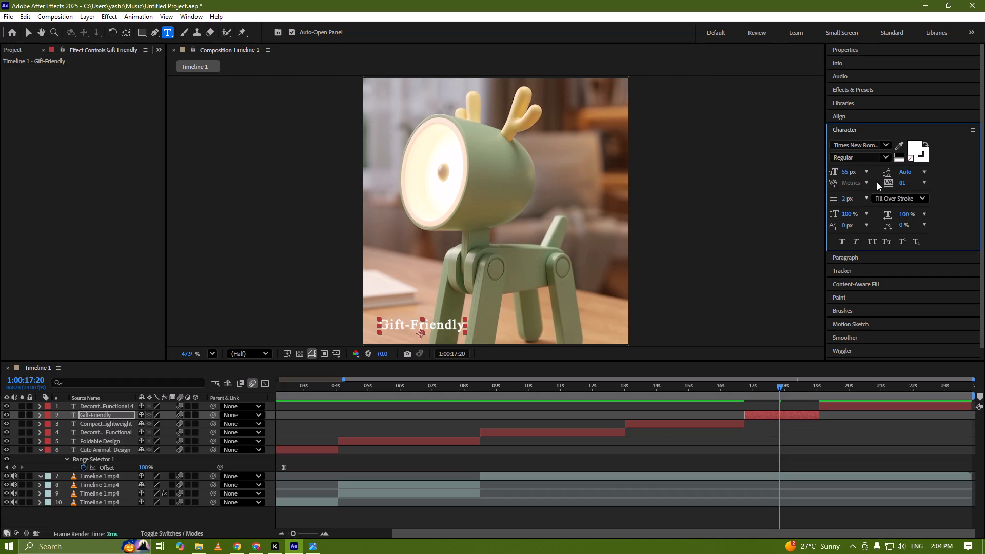
left_click(902, 155)
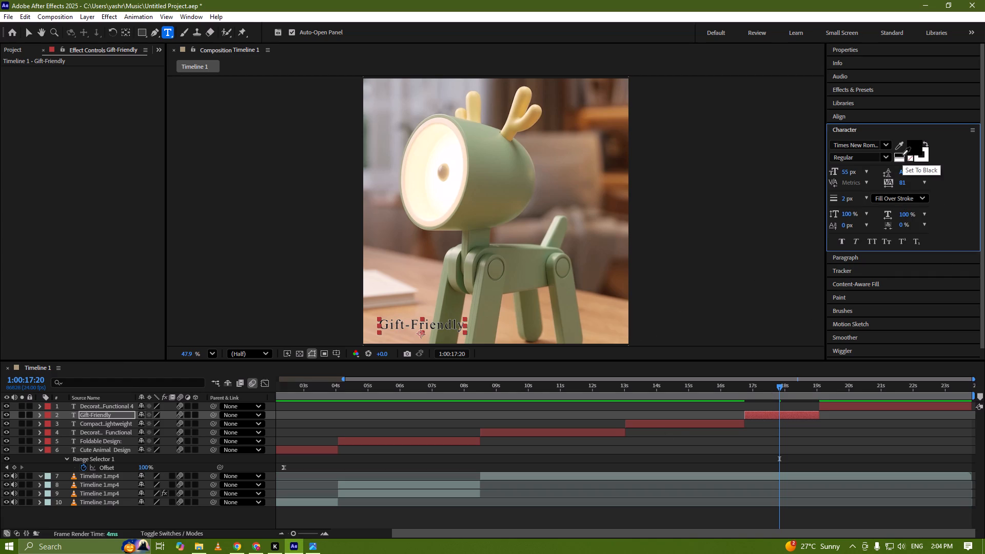
left_click(902, 155)
left_click(899, 162)
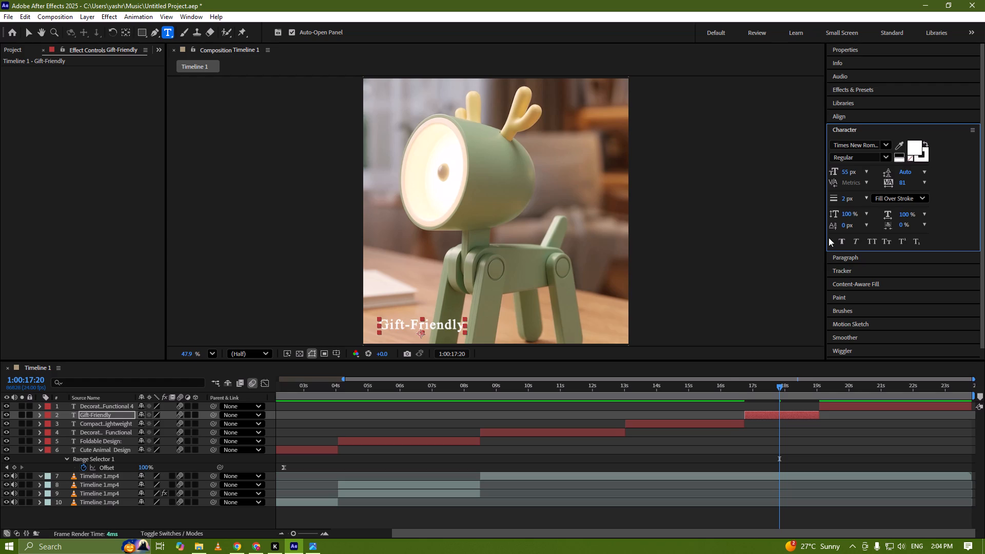
Sample the tan of the wooden table, CDB38E, as the Compact & Lightweight title's fill colour.
left_click_drag(747, 395, 746, 393)
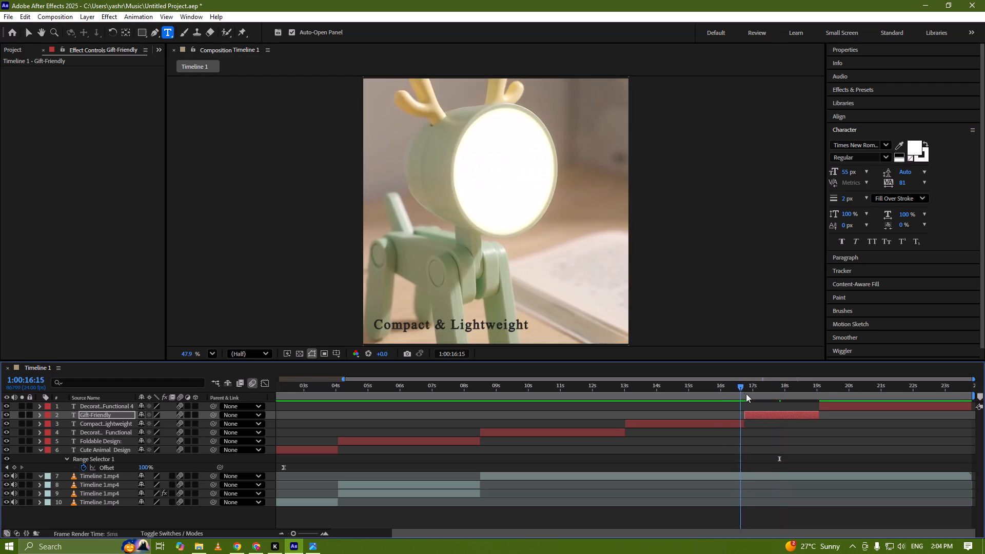
left_click_drag(746, 393, 653, 419)
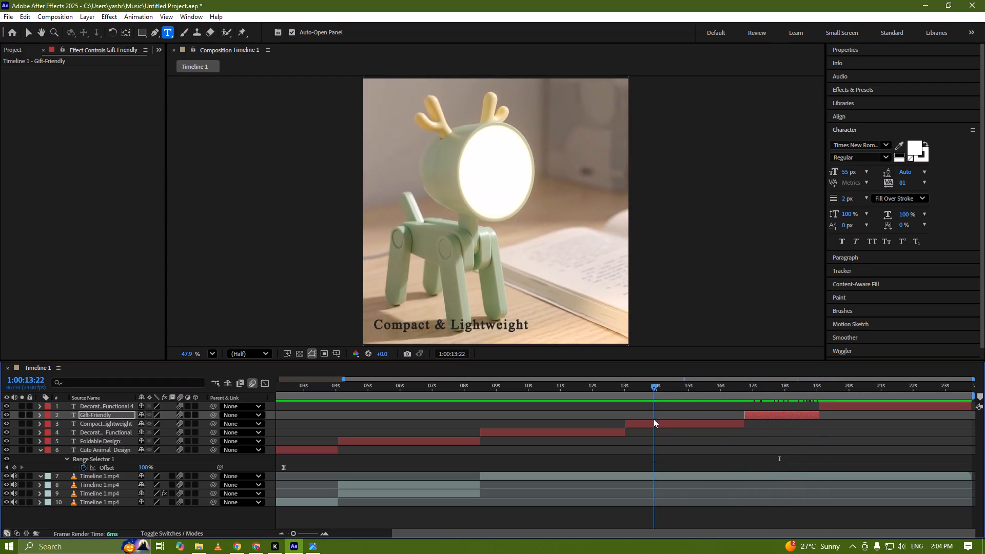
left_click_drag(653, 419, 664, 428)
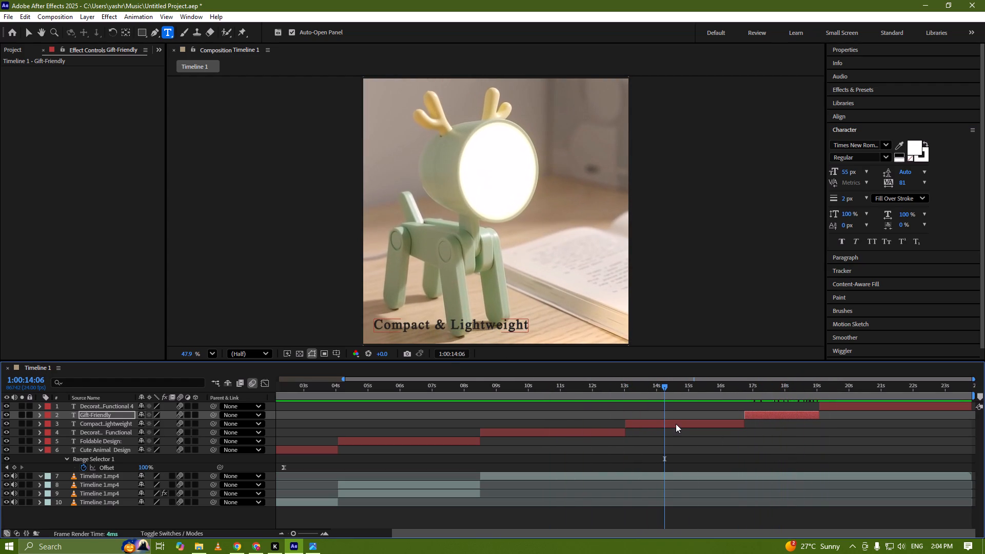
left_click(676, 424)
left_click(910, 144)
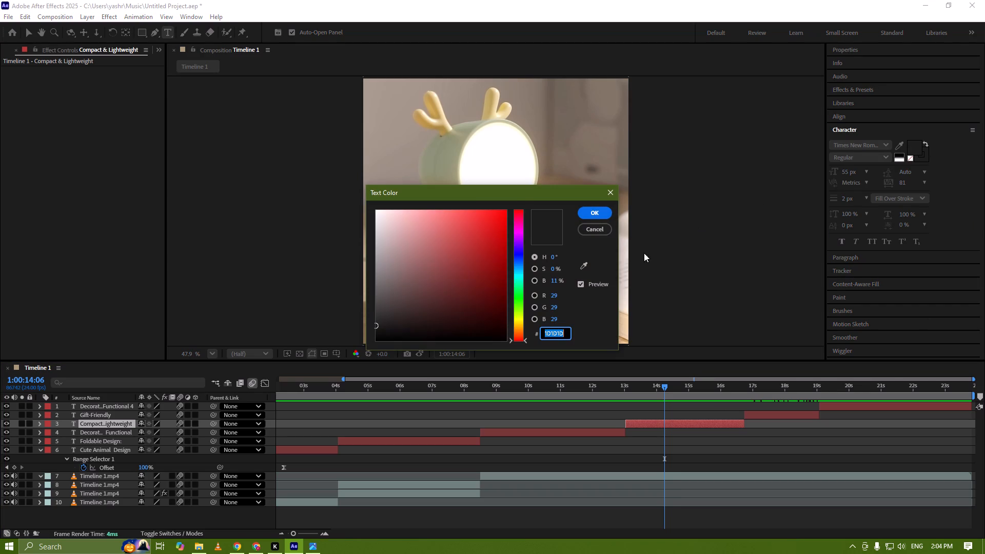
left_click_drag(544, 195, 251, 191)
left_click(289, 264)
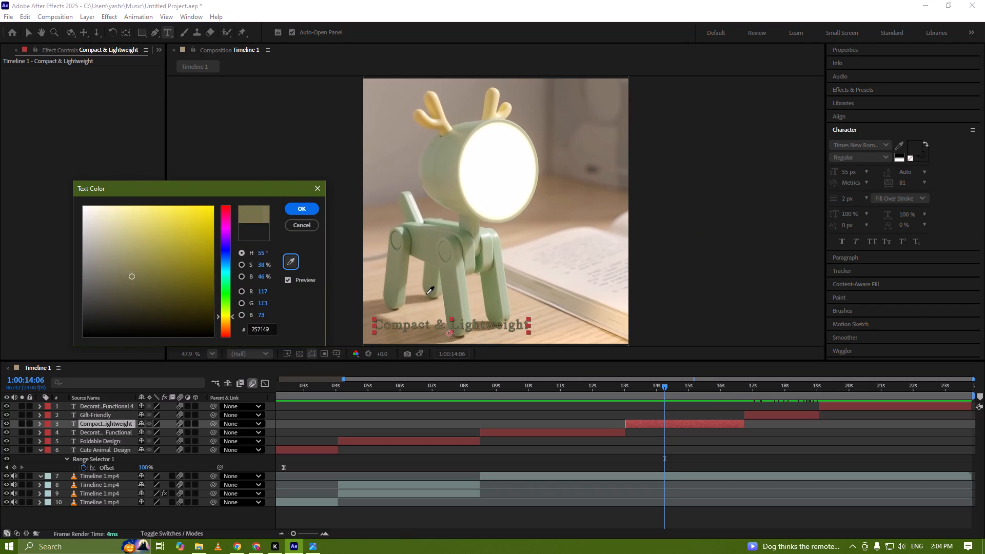
left_click(425, 324)
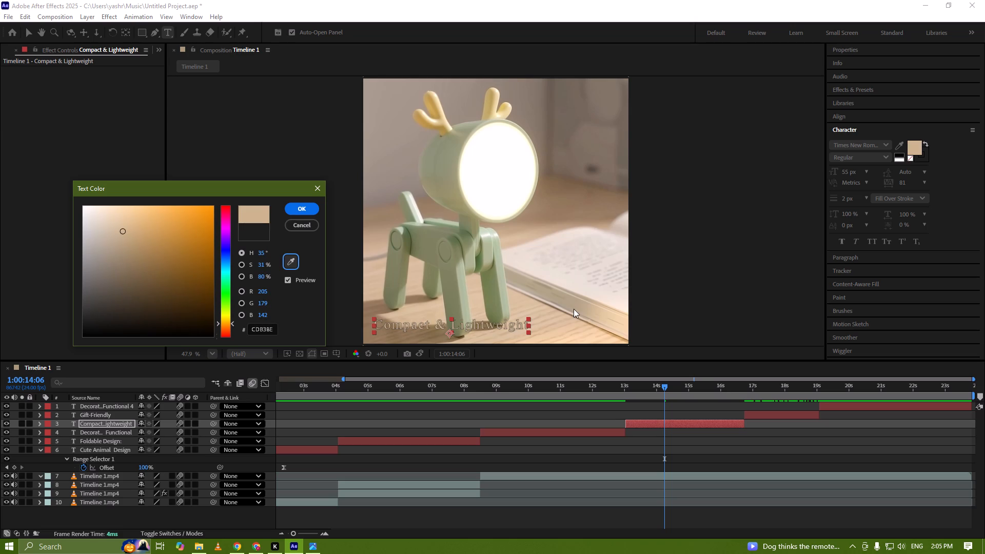
left_click(302, 212)
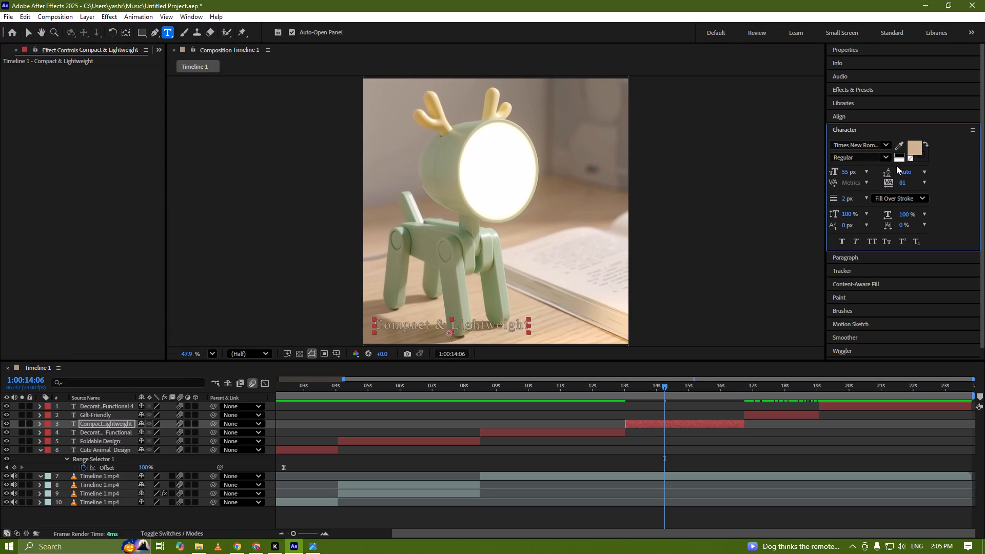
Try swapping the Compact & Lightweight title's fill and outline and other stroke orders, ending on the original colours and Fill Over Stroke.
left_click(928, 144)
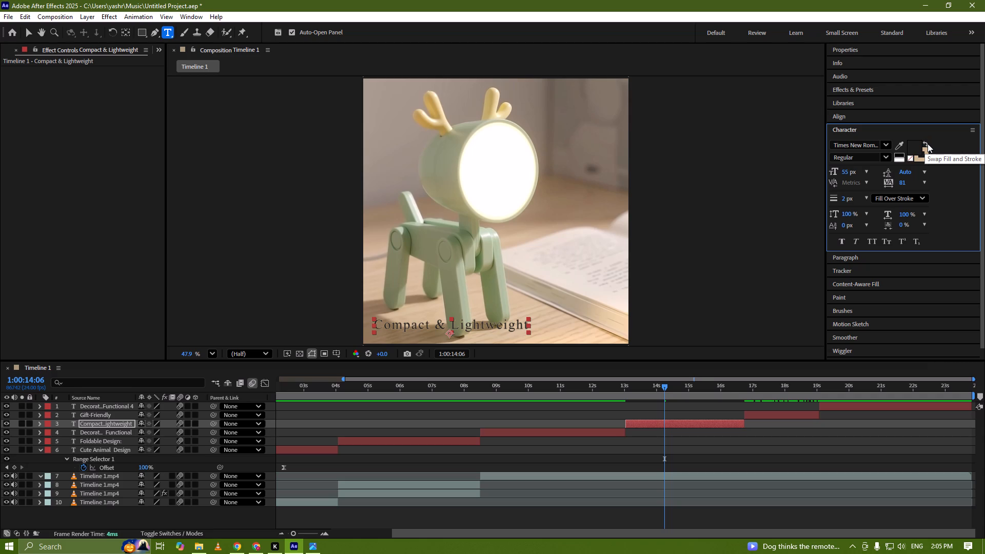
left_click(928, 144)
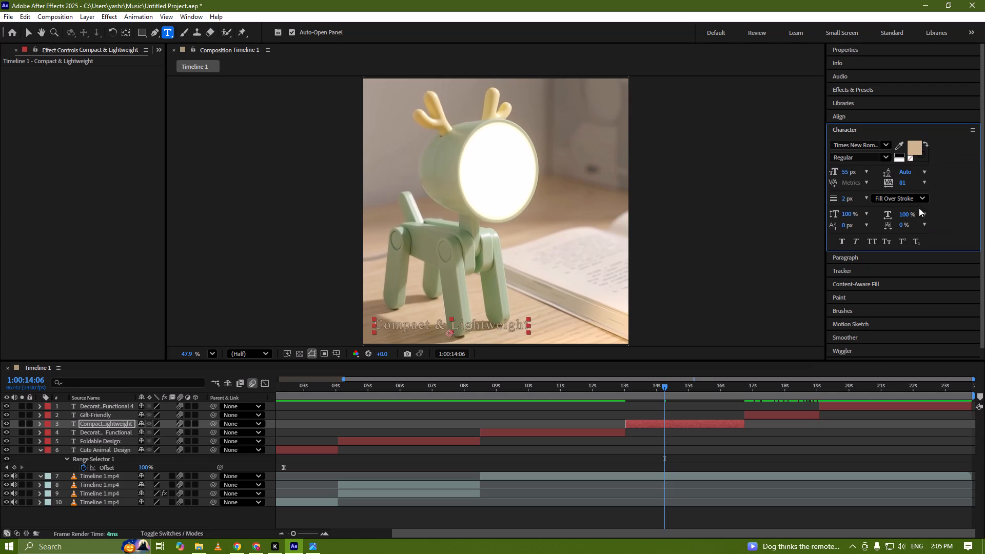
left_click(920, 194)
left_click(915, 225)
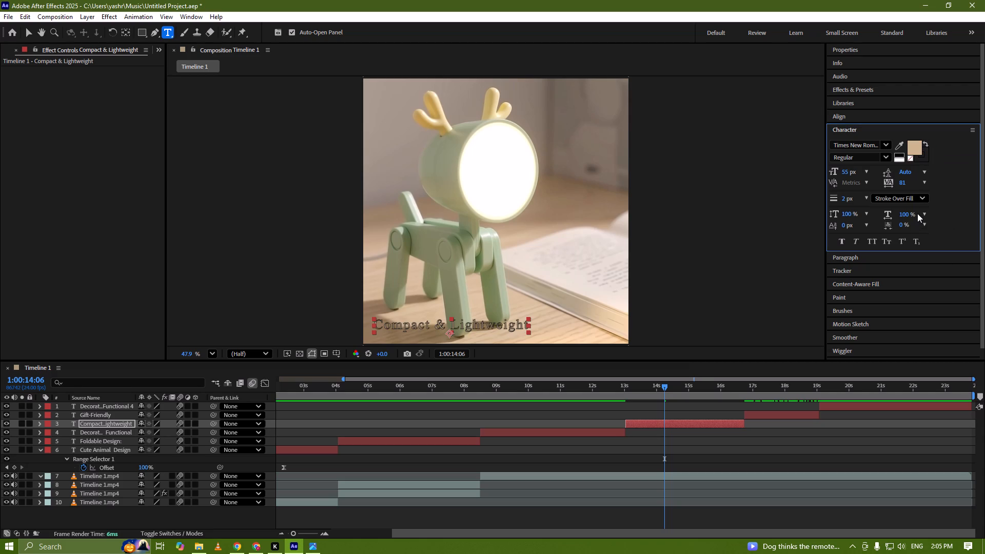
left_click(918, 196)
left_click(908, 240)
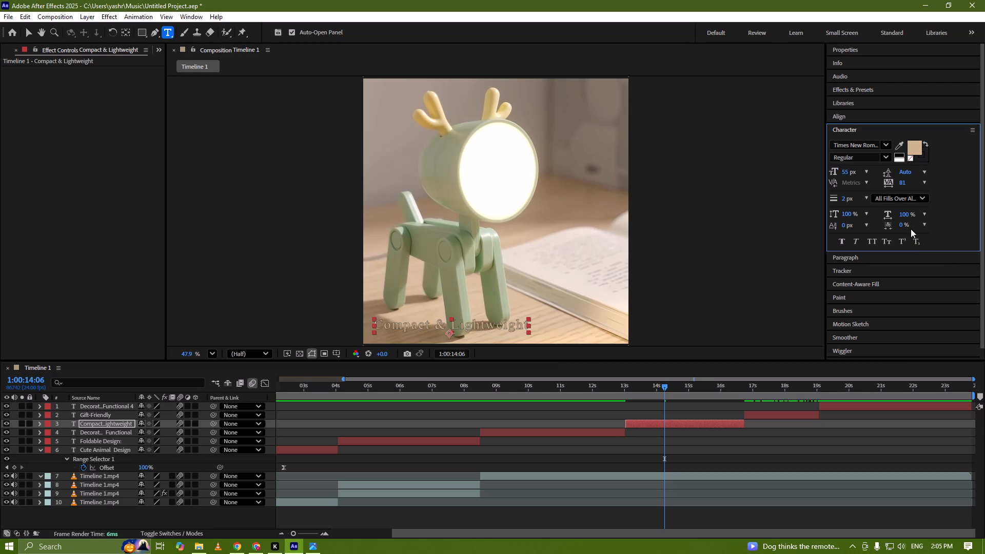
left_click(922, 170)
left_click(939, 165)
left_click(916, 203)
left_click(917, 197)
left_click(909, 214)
Swap the tan onto the Compact & Lightweight title's outline and sample the book page's off-white, E9E1D5, as its fill.
left_click(928, 145)
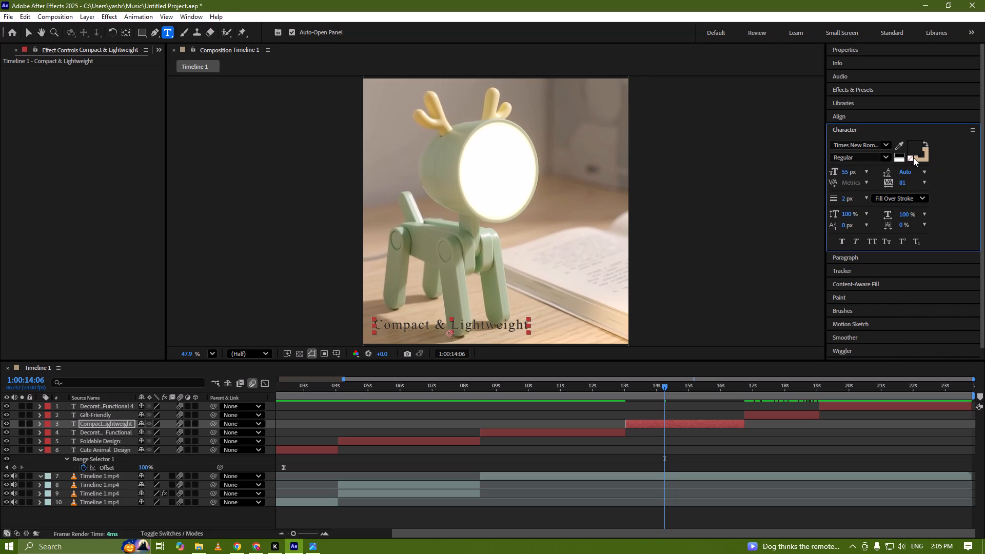
left_click(912, 143)
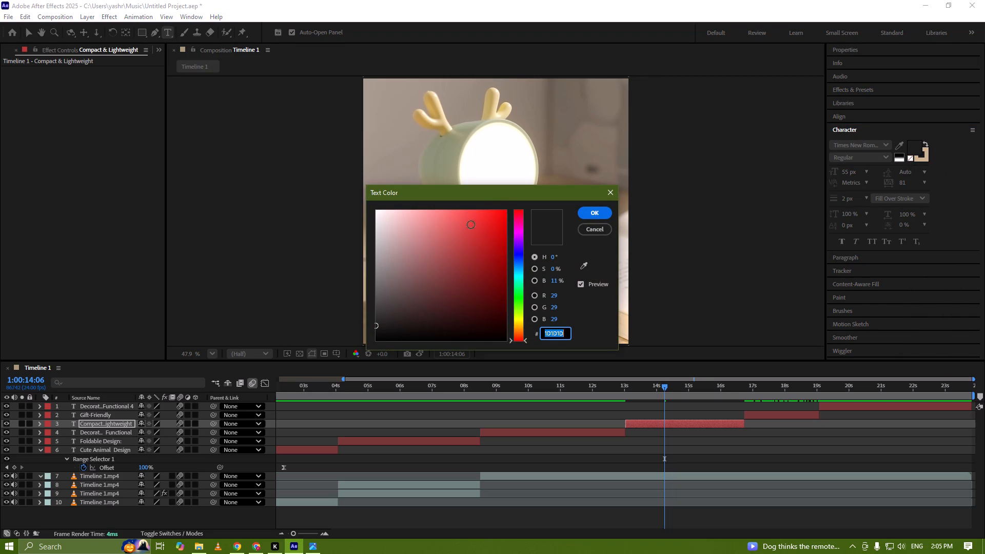
left_click_drag(542, 189, 240, 155)
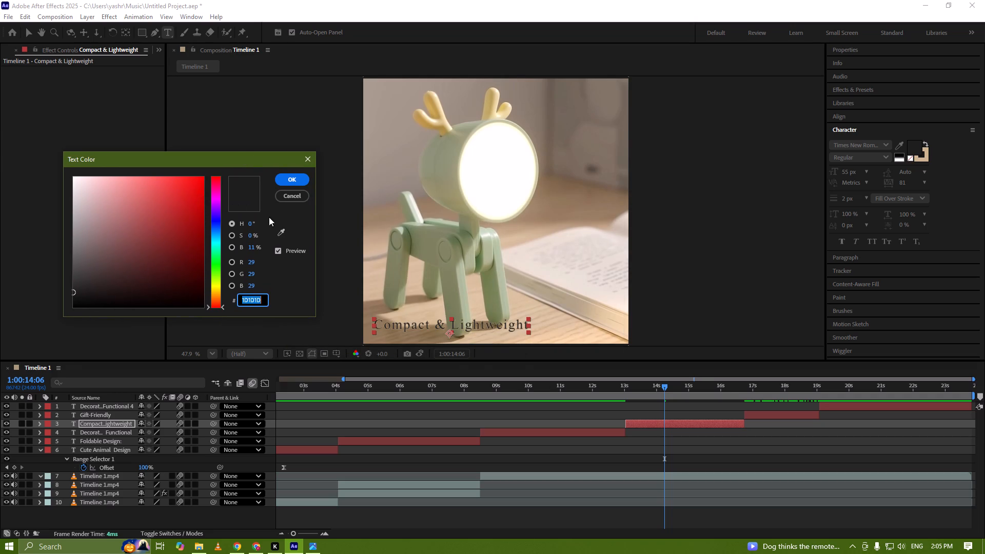
left_click(277, 230)
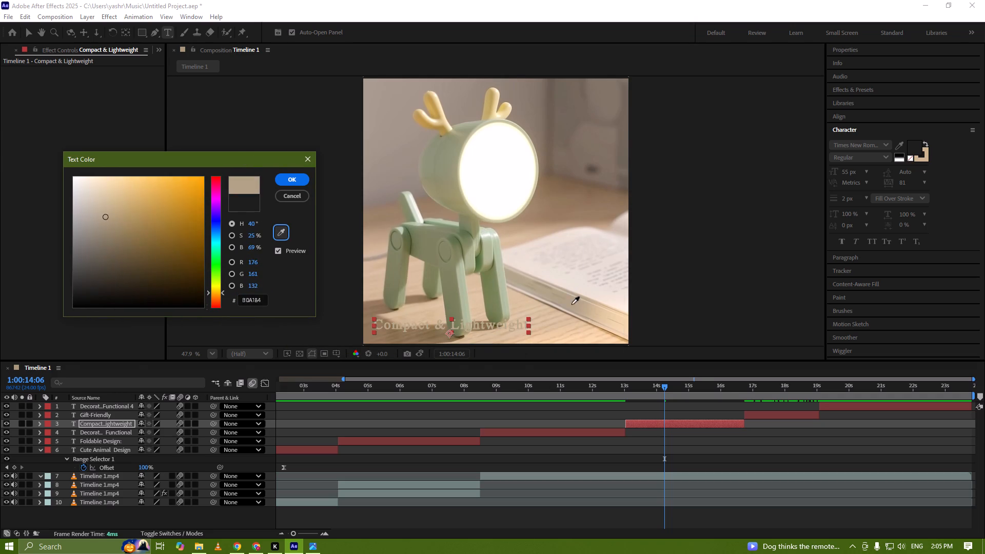
left_click(573, 285)
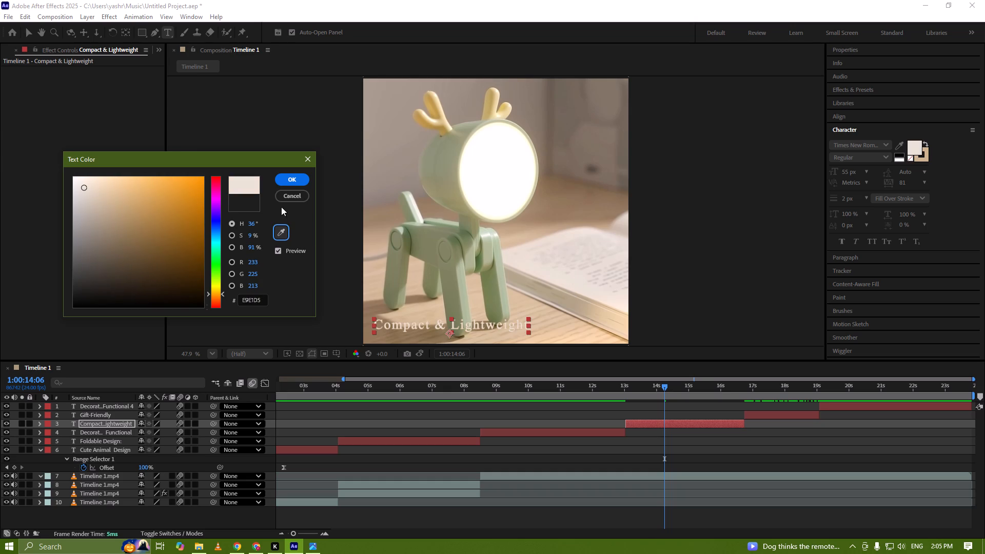
left_click(285, 183)
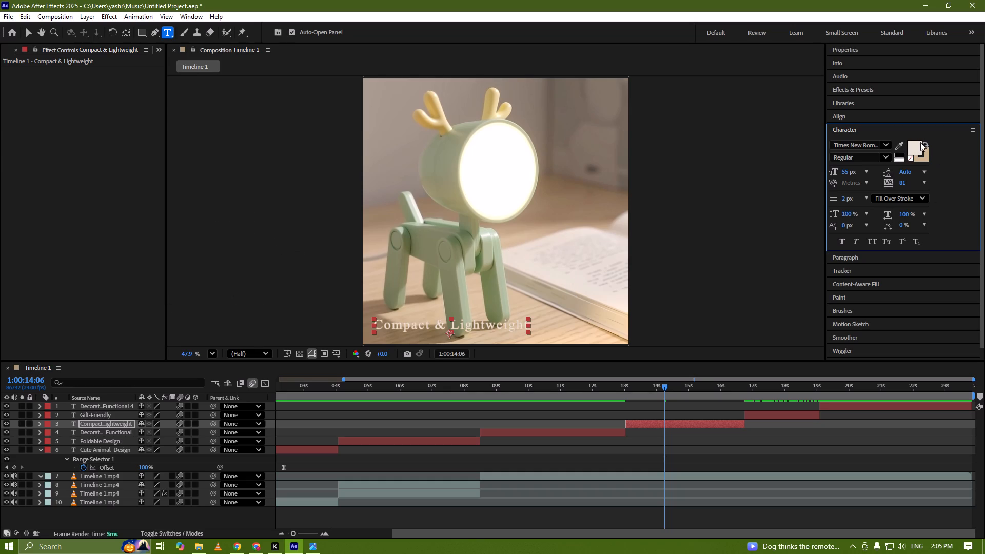
left_click(926, 143)
left_click(926, 143)
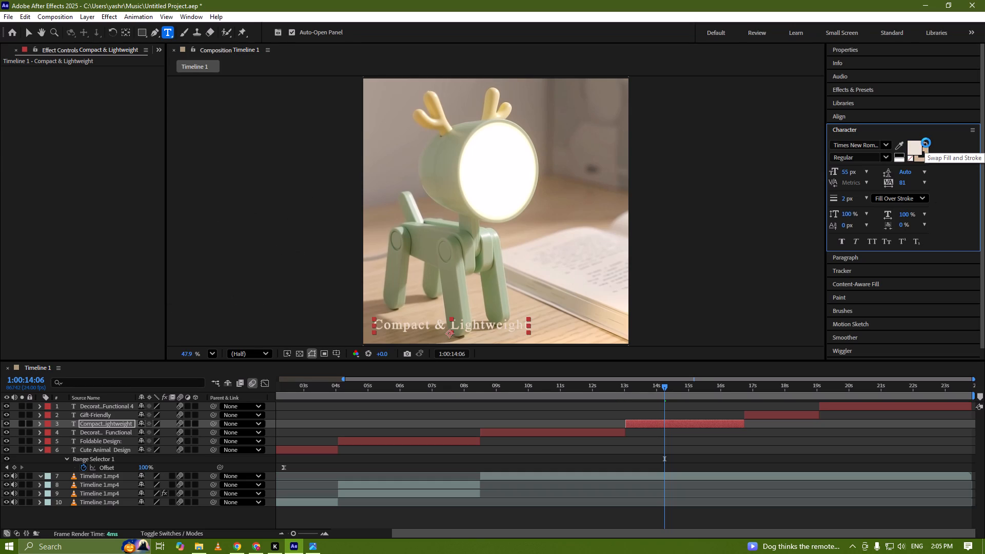
left_click_drag(671, 388, 691, 384)
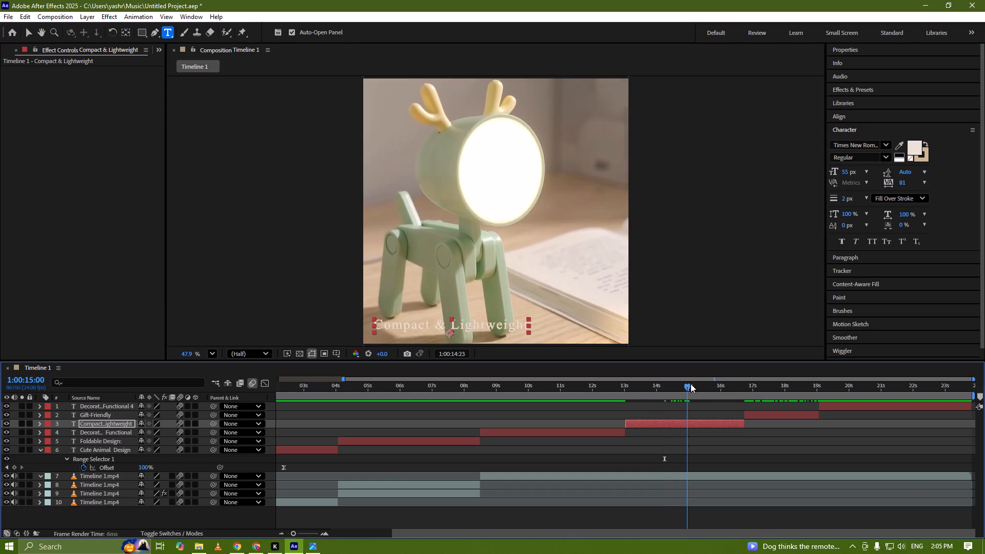
left_click_drag(691, 384, 653, 389)
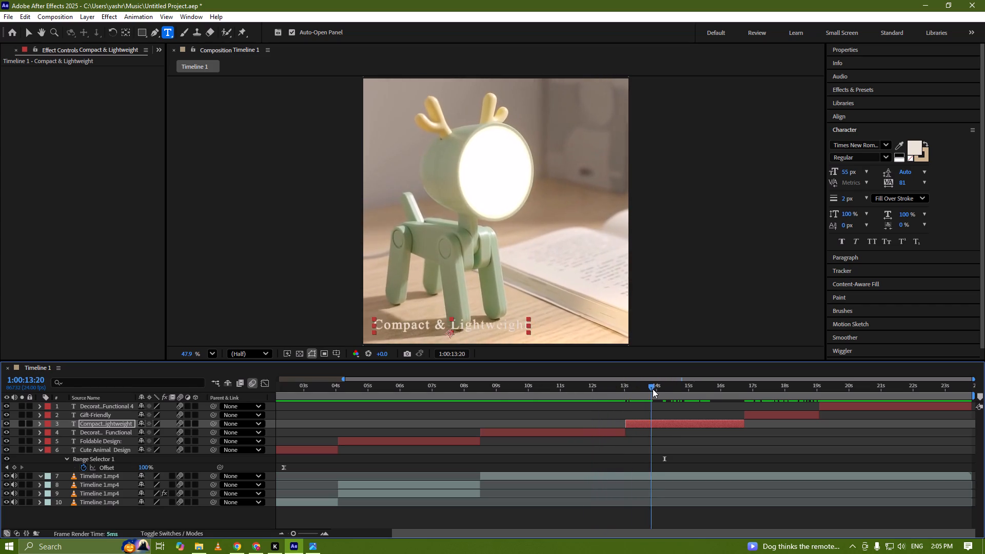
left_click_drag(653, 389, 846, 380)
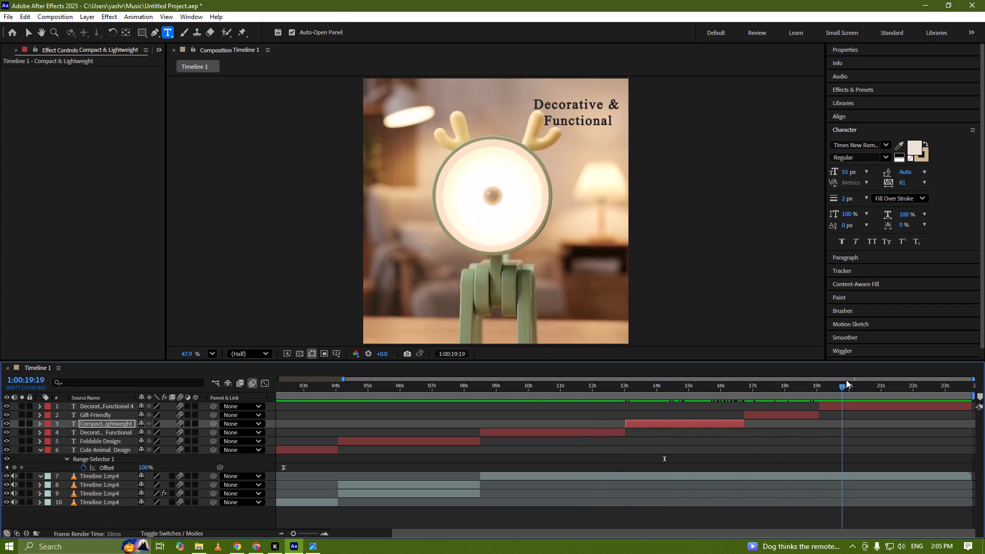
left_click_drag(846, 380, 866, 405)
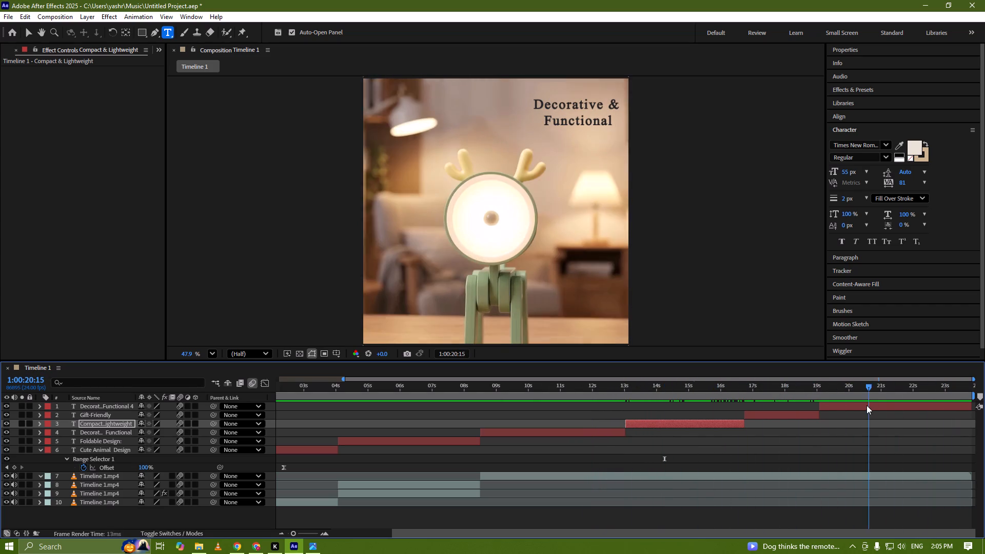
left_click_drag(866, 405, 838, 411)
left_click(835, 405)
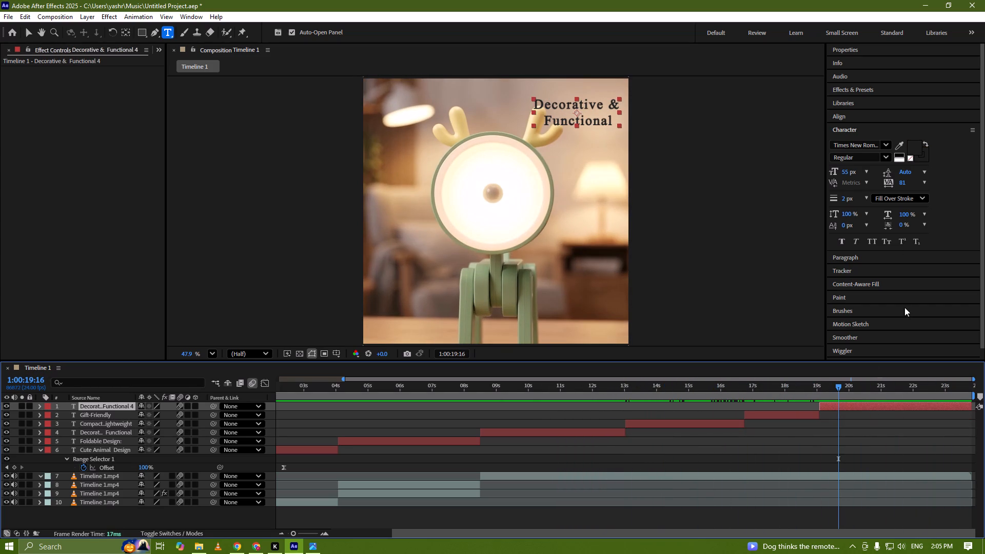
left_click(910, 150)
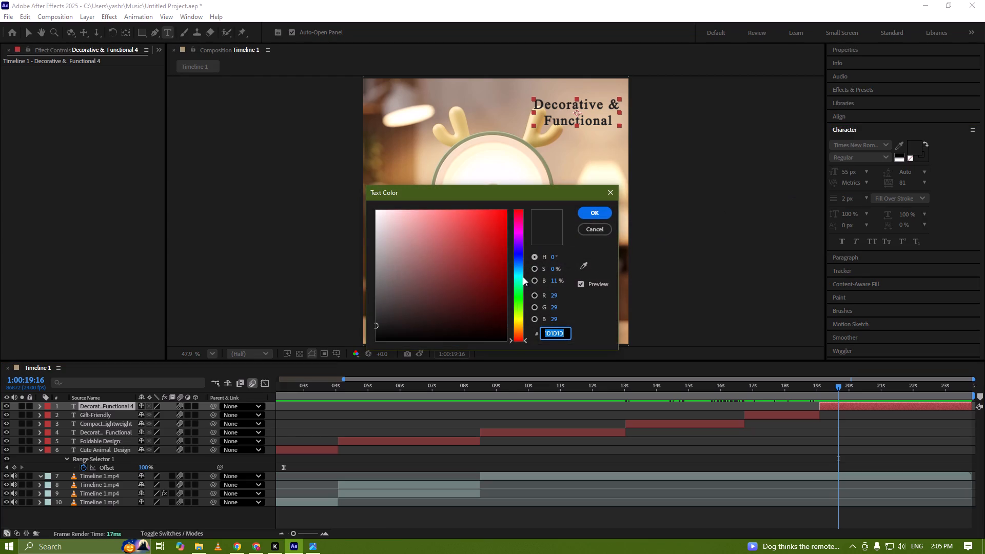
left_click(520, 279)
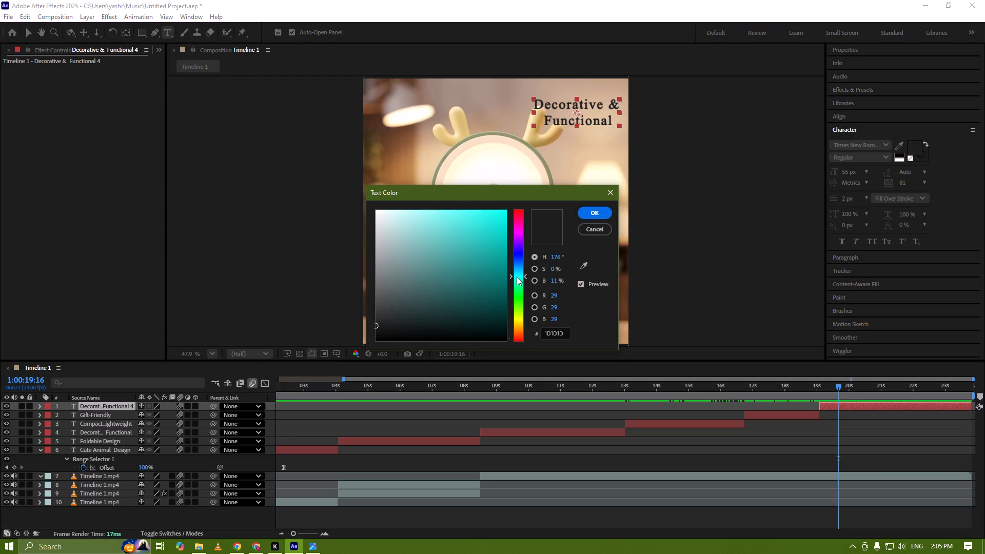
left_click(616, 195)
Preview the video and scrub through the final clip to check its Decorative & Functional title.
left_click(824, 386)
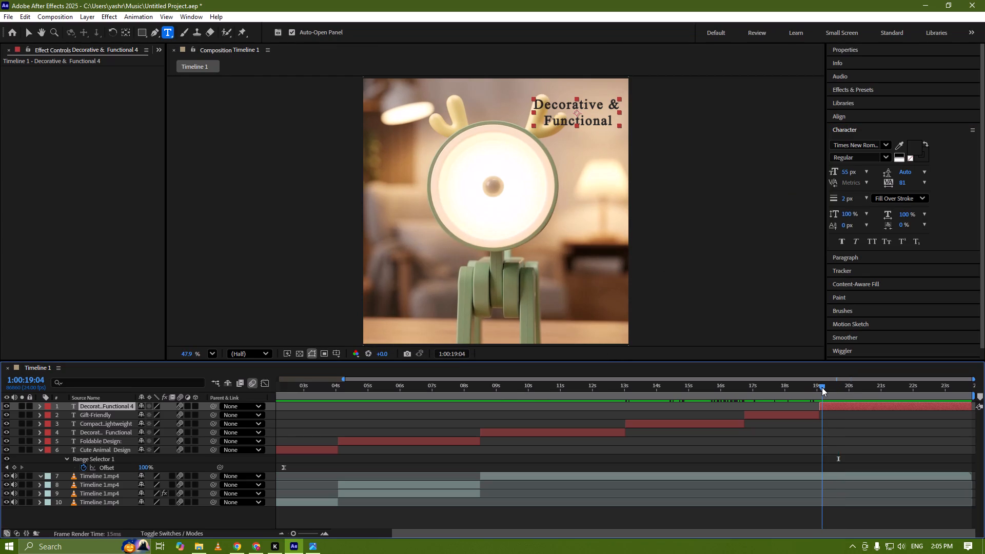
key("space")
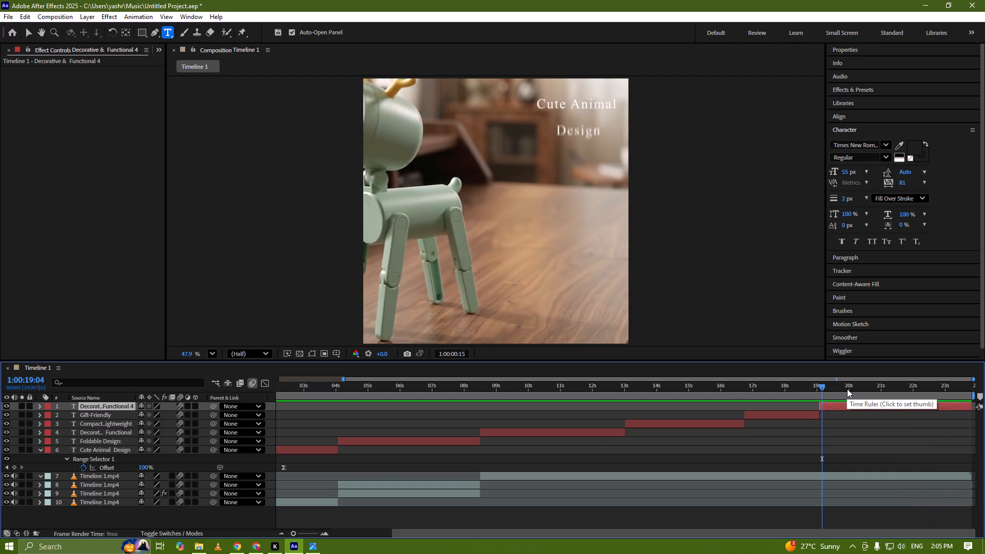
key("space")
left_click_drag(837, 387, 984, 392)
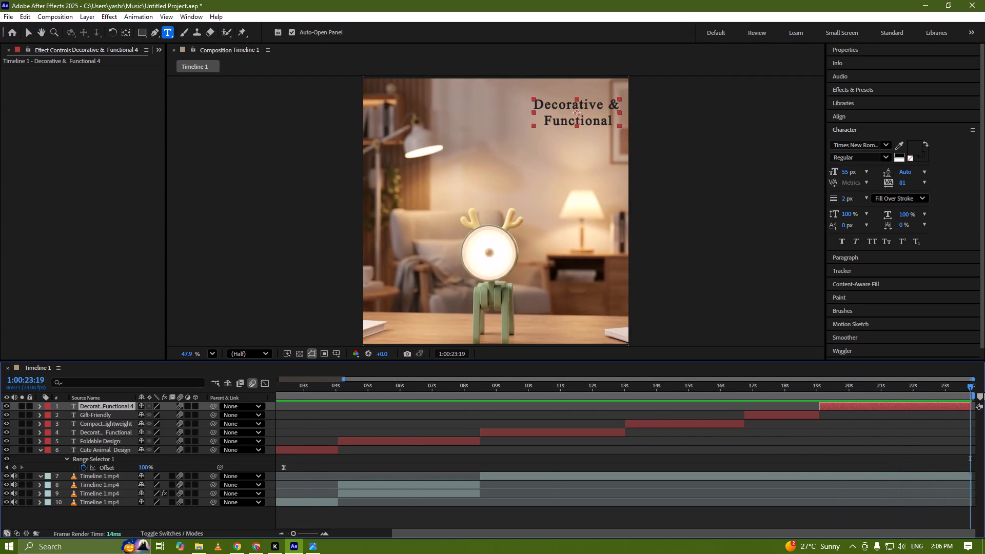
left_click_drag(984, 392, 831, 397)
left_click(831, 407)
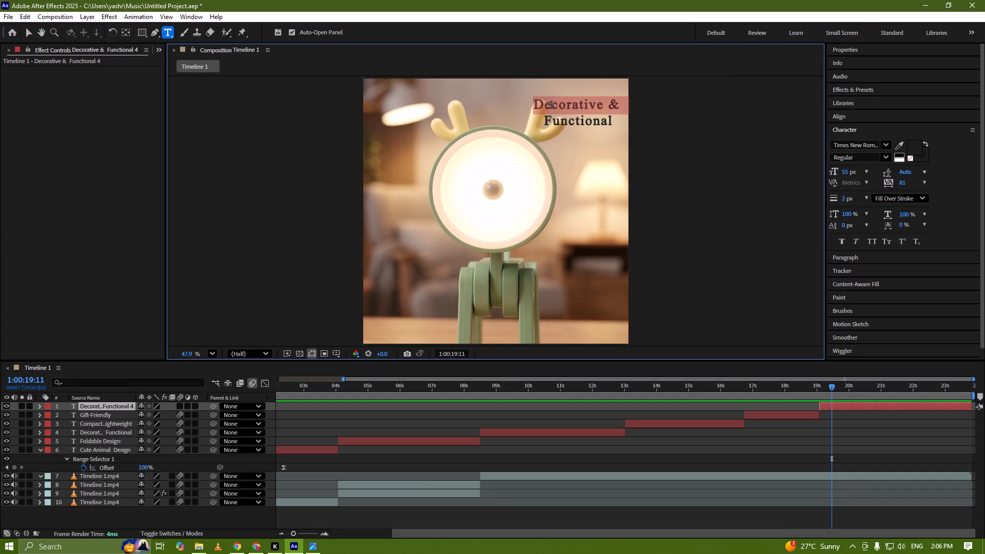
key("ctrl+v")
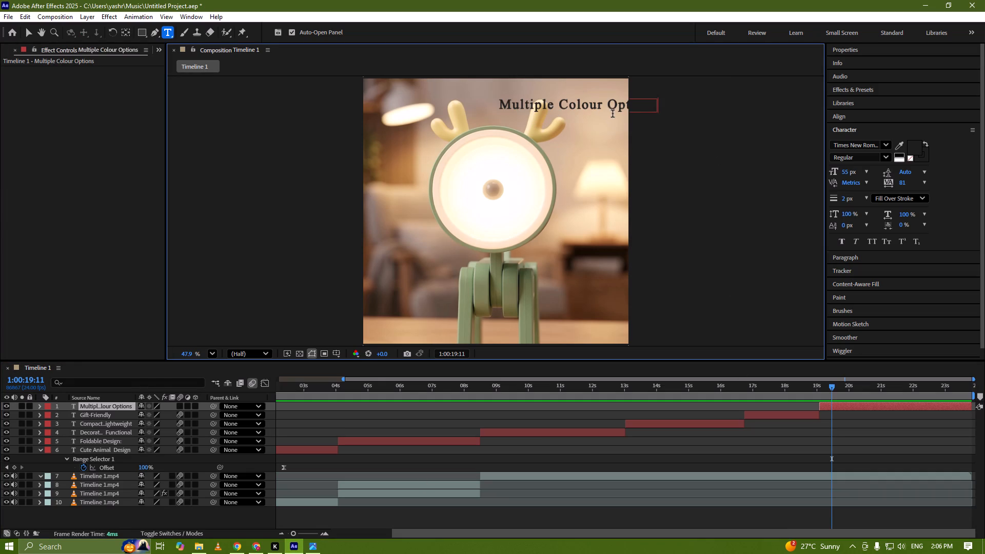
left_click(606, 107)
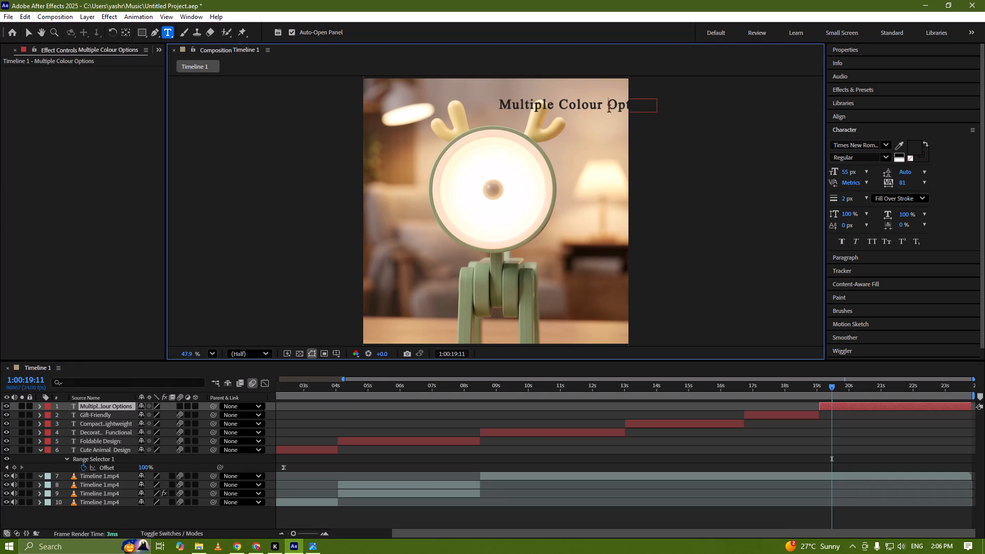
key("Return")
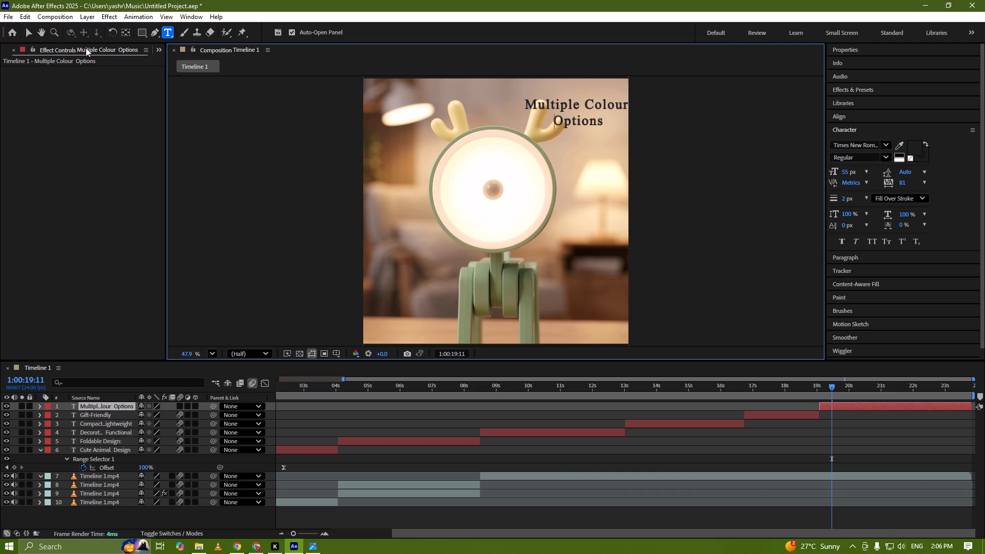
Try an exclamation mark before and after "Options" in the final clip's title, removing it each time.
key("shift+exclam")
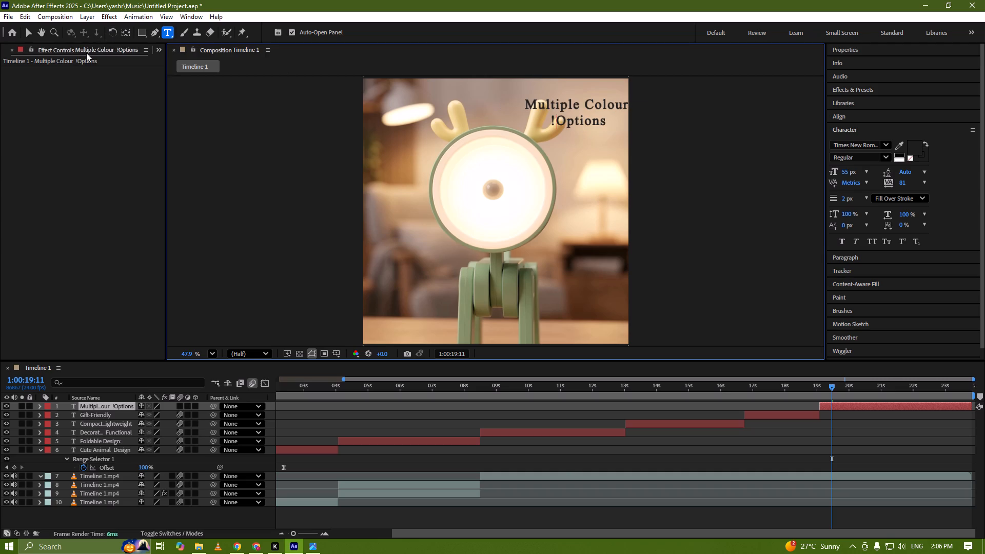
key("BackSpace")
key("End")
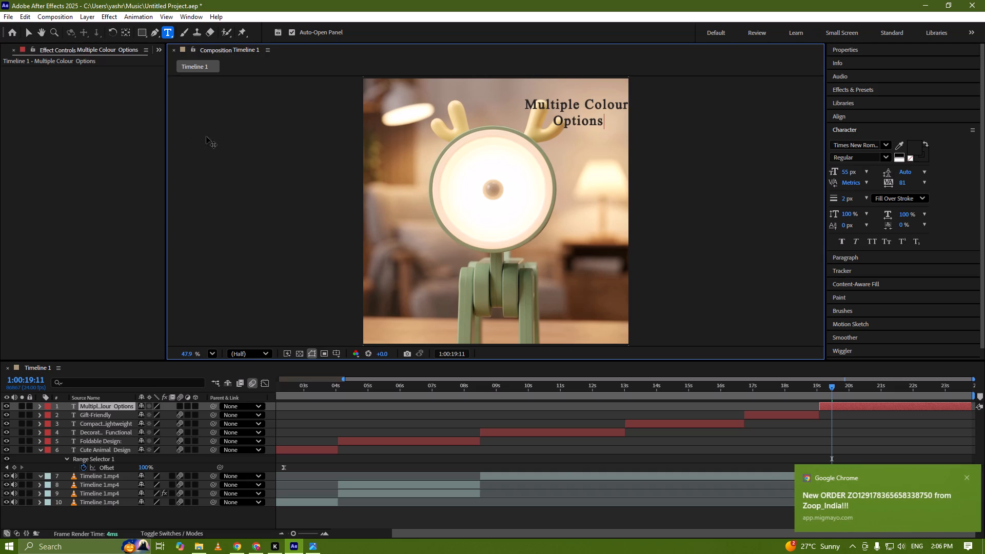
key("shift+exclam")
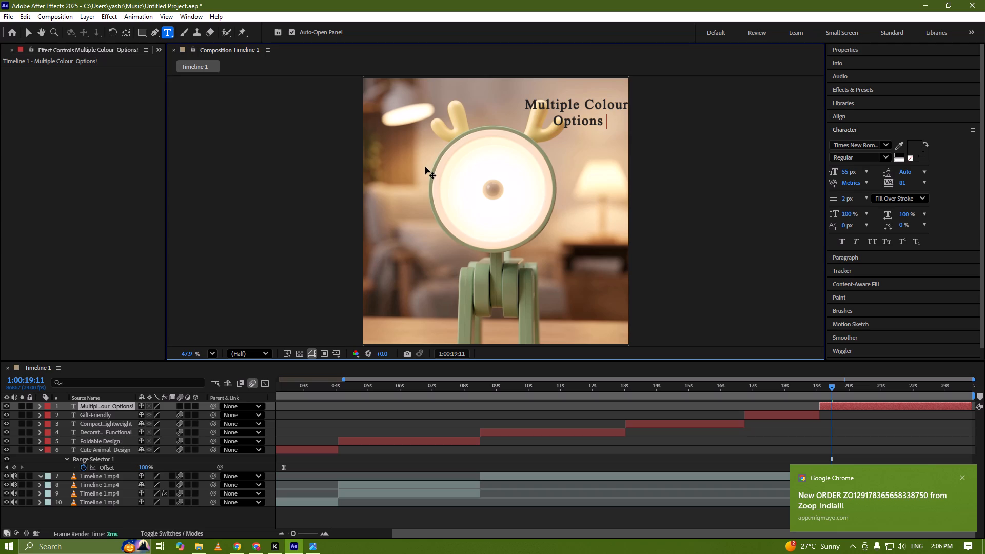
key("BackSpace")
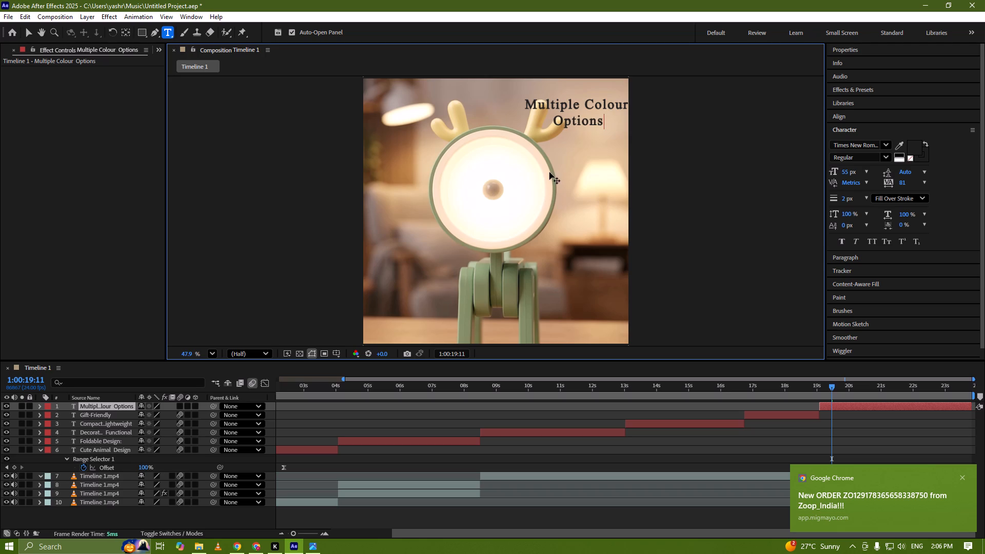
Move the Multiple Colour Options title to the video frame's lower-left corner, about 245, 989, and scale it to 85%.
left_click(25, 31)
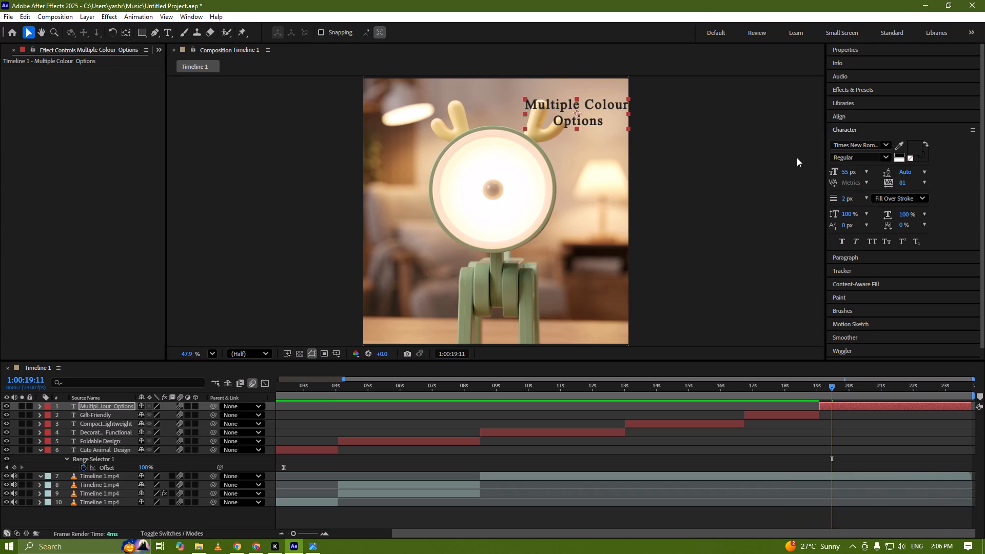
left_click(850, 49)
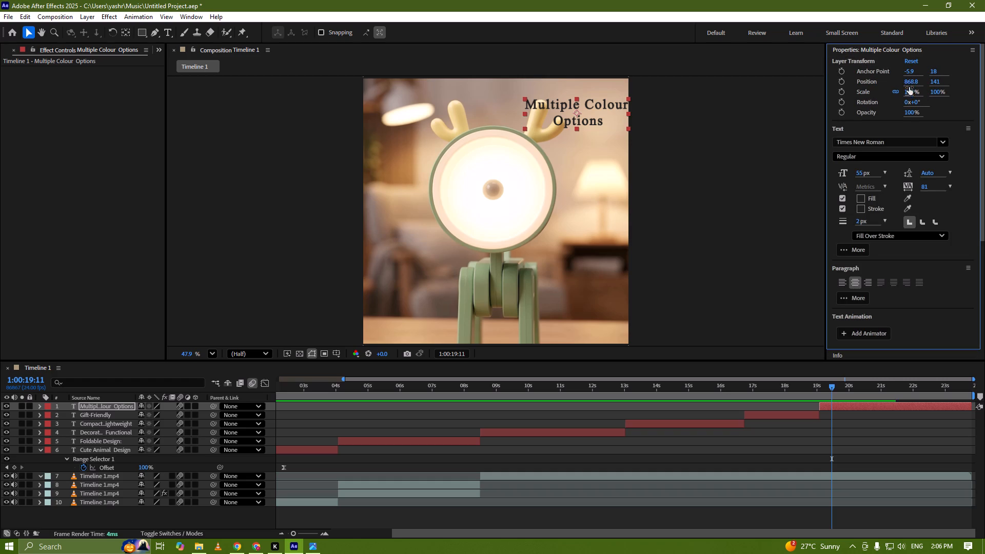
left_click_drag(912, 81, 904, 83)
left_click_drag(939, 82, 979, 137)
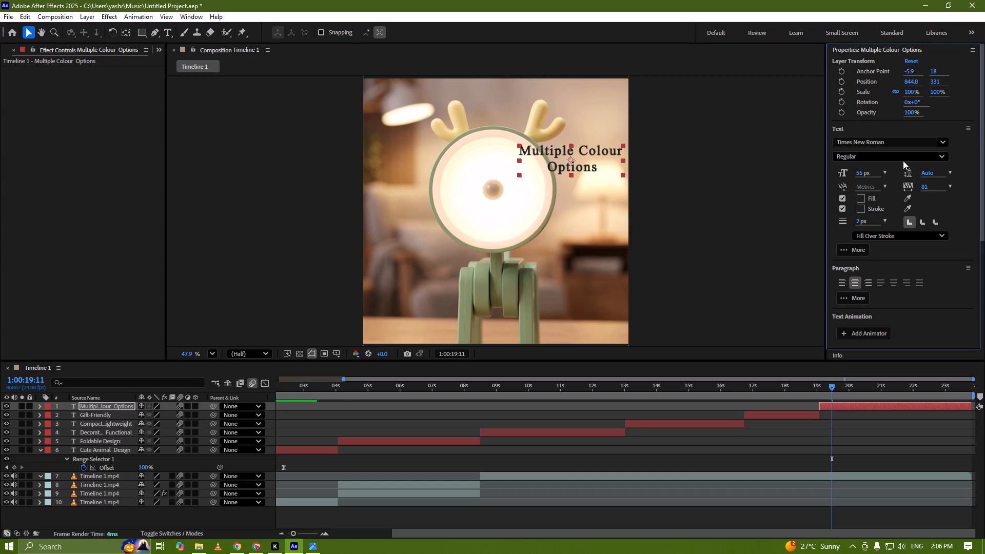
left_click_drag(600, 148, 454, 309, "ctrl")
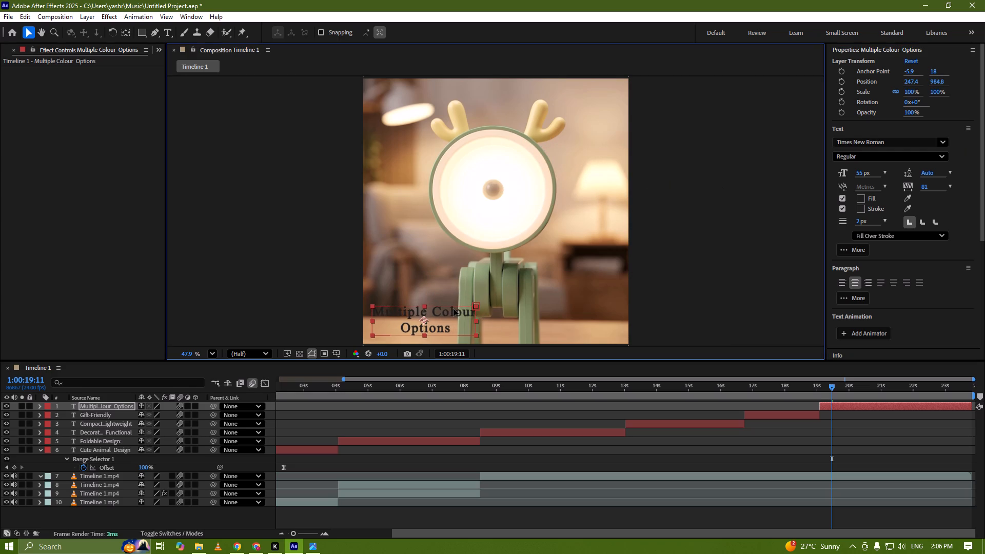
left_click_drag(454, 309, 453, 310, "ctrl")
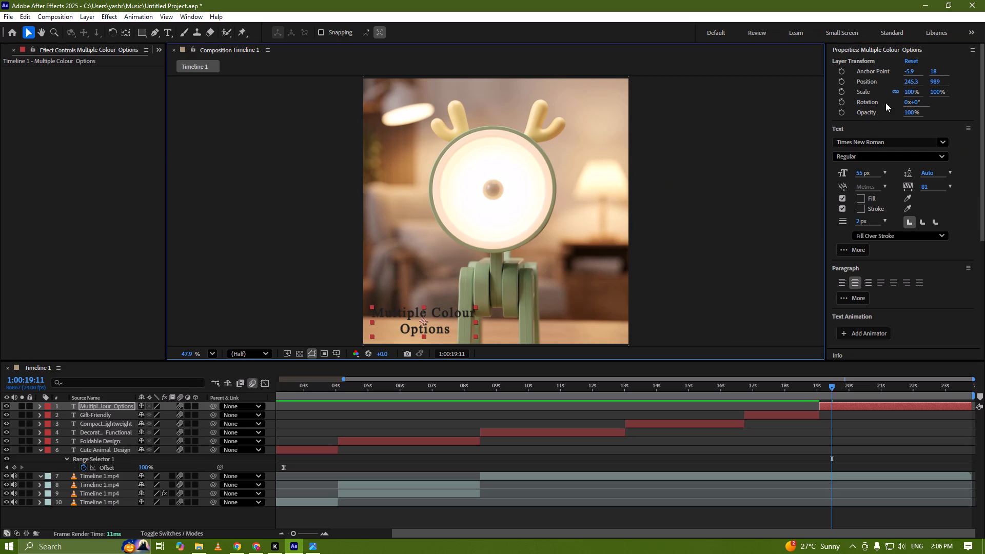
left_click_drag(910, 88, 907, 88)
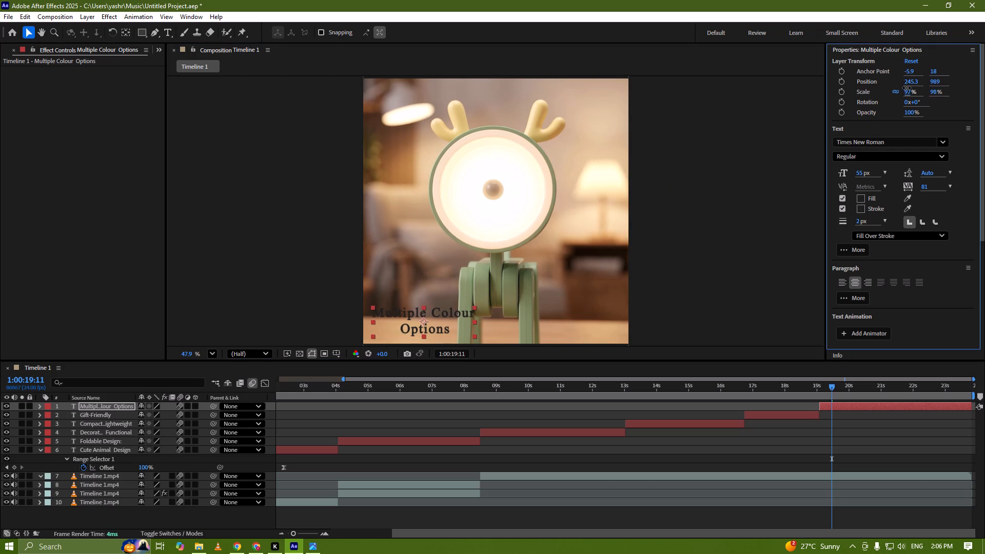
left_click_drag(907, 88, 901, 88)
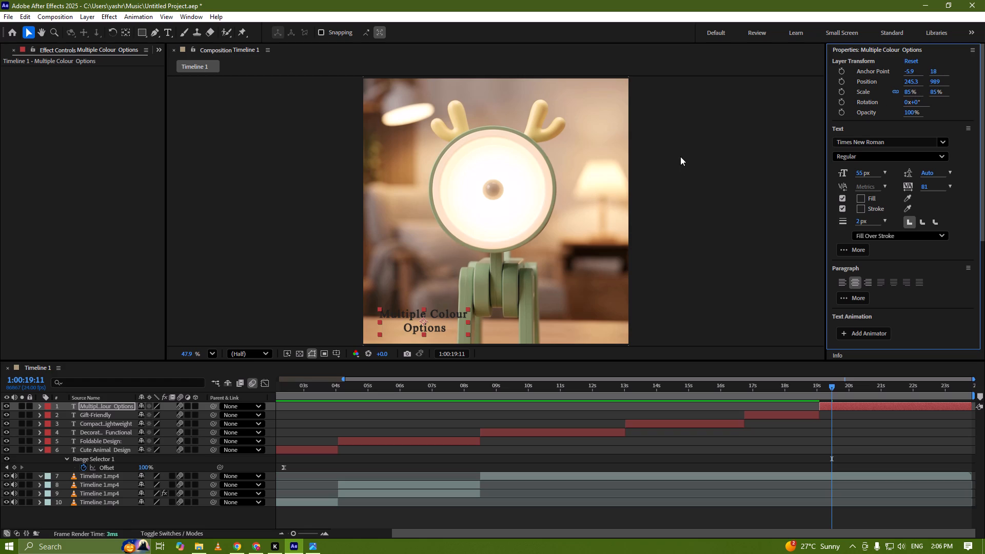
Set the Multiple Colour Options title's fill to the yellow sampled from the lamp's antler, DDBE79.
left_click(866, 408)
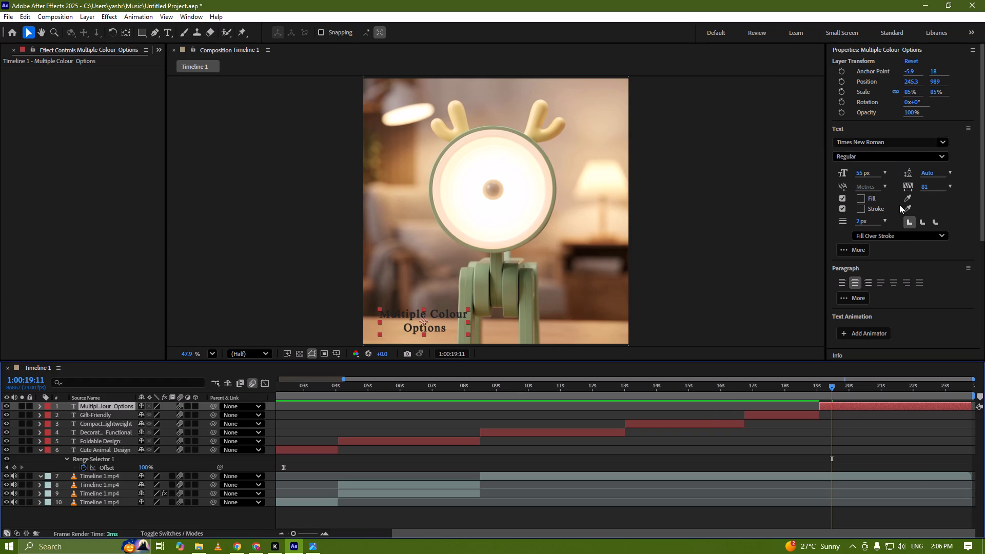
left_click(862, 199)
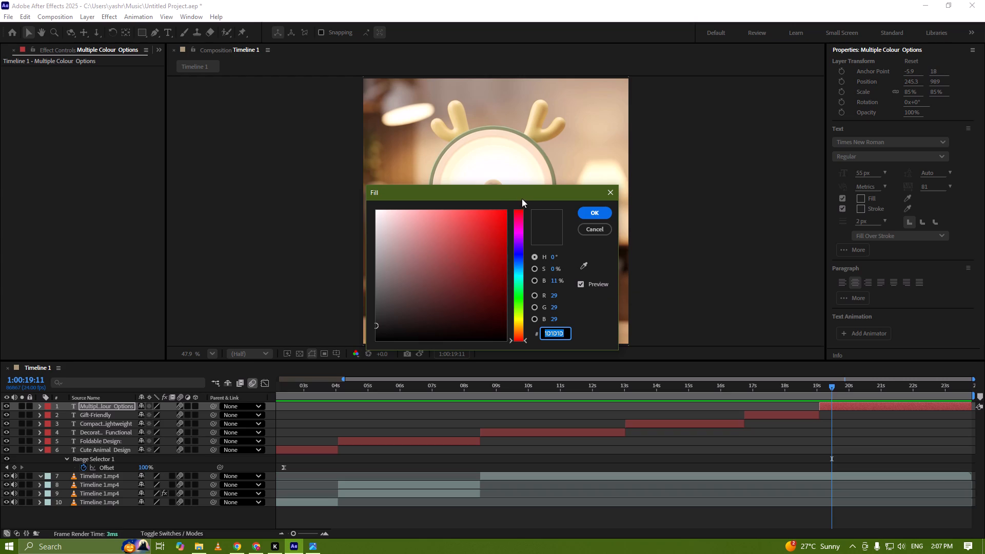
left_click_drag(516, 195, 762, 173)
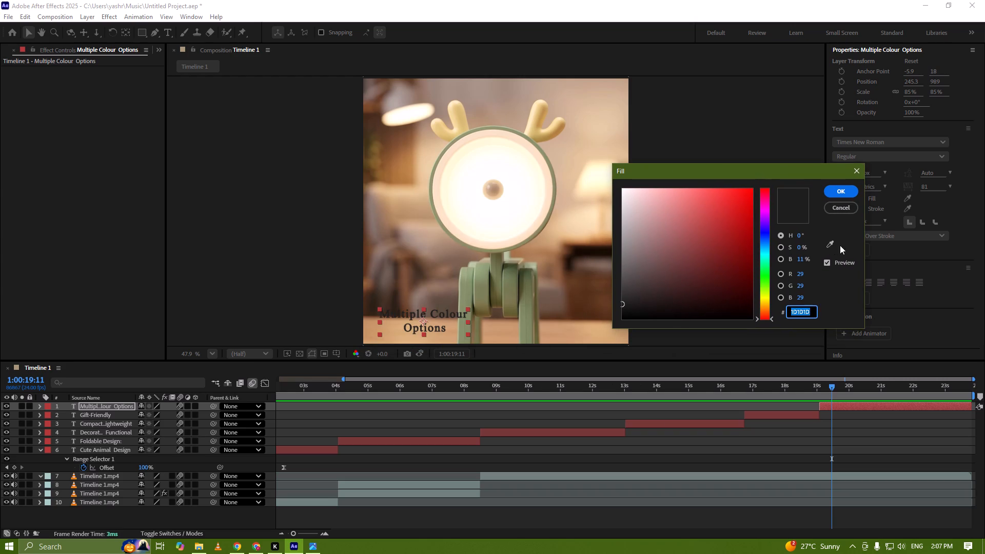
left_click(826, 242)
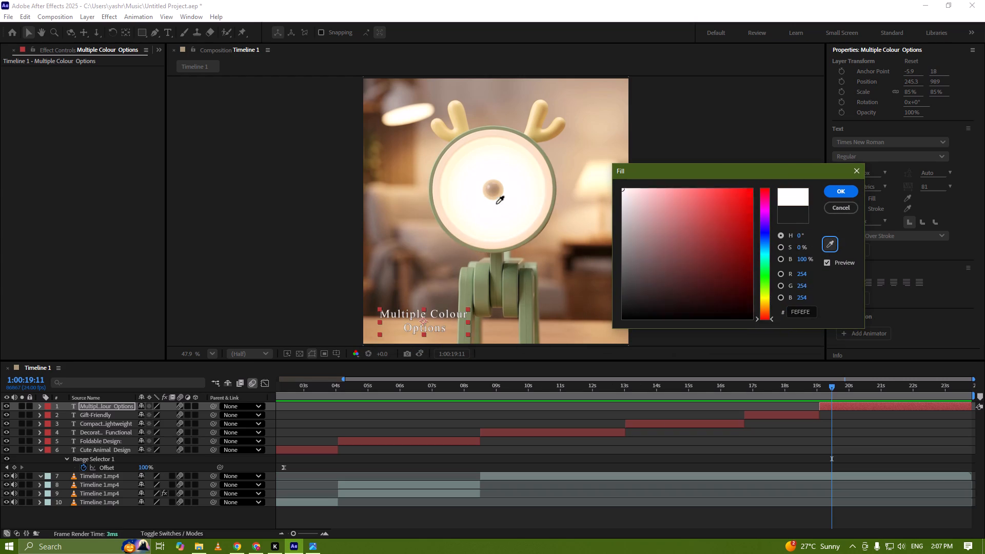
left_click(534, 125)
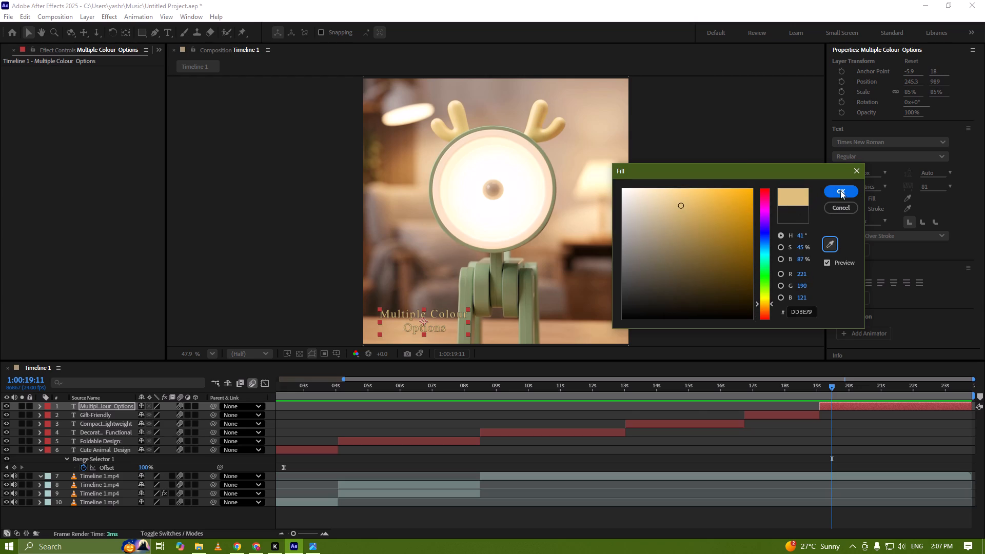
left_click(841, 190)
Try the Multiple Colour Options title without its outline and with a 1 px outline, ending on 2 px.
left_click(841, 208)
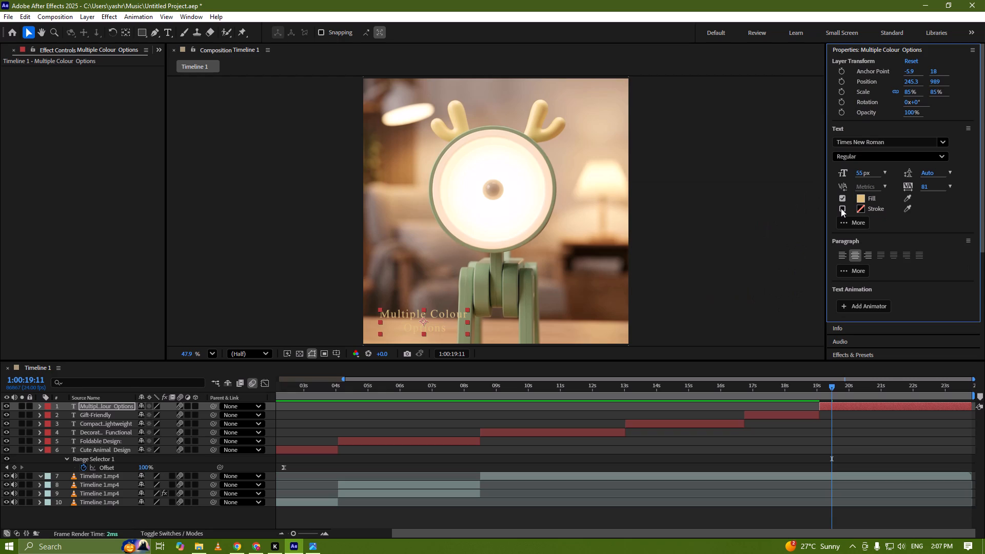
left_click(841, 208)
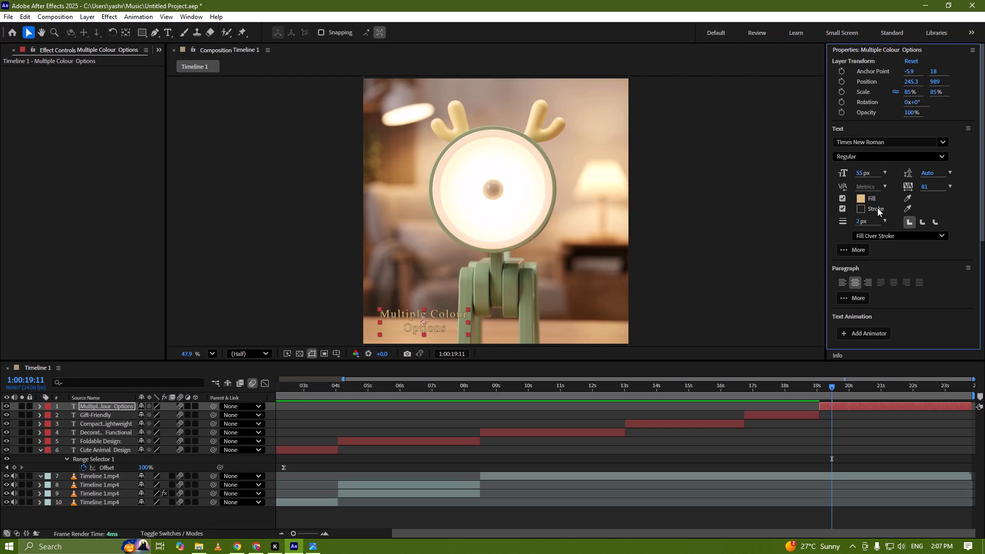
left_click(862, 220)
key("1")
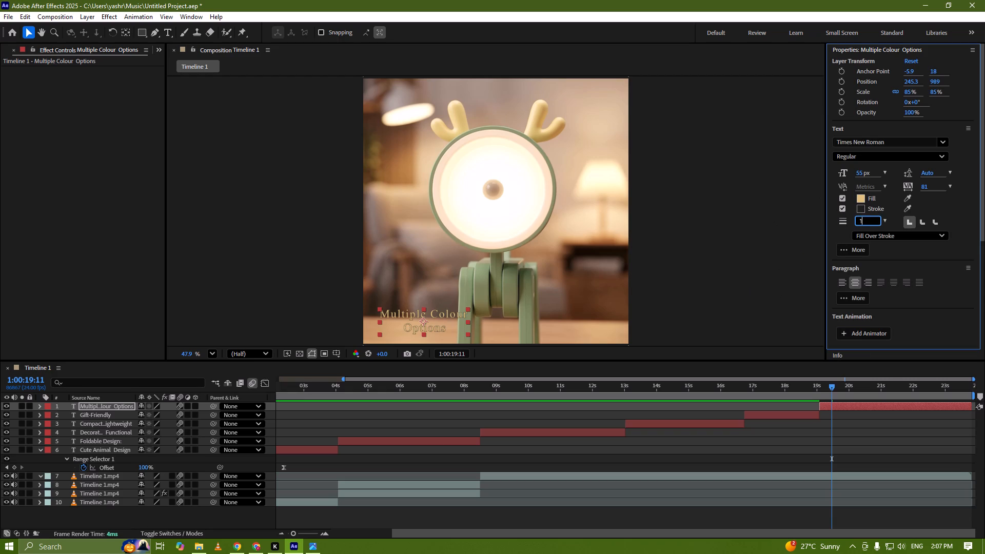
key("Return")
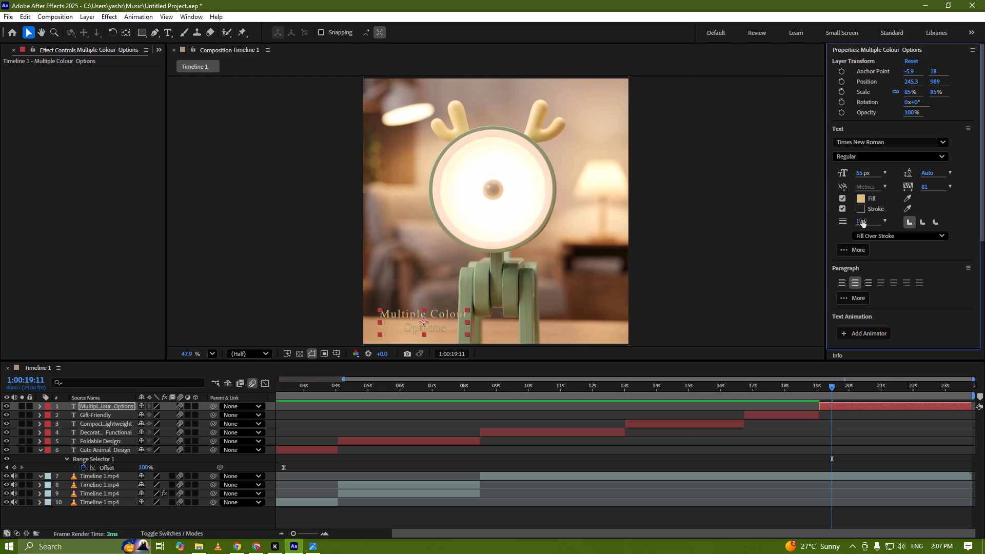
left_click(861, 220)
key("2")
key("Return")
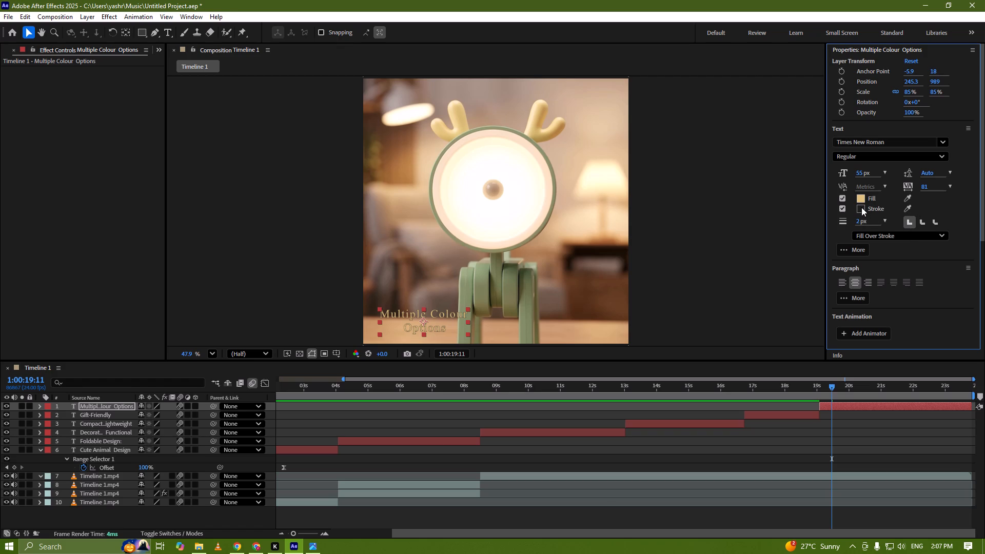
Set the Multiple Colour Options title's outline to the white sampled from the lamp's lit face, FEFEFD.
left_click(861, 207)
left_click_drag(519, 193, 718, 138)
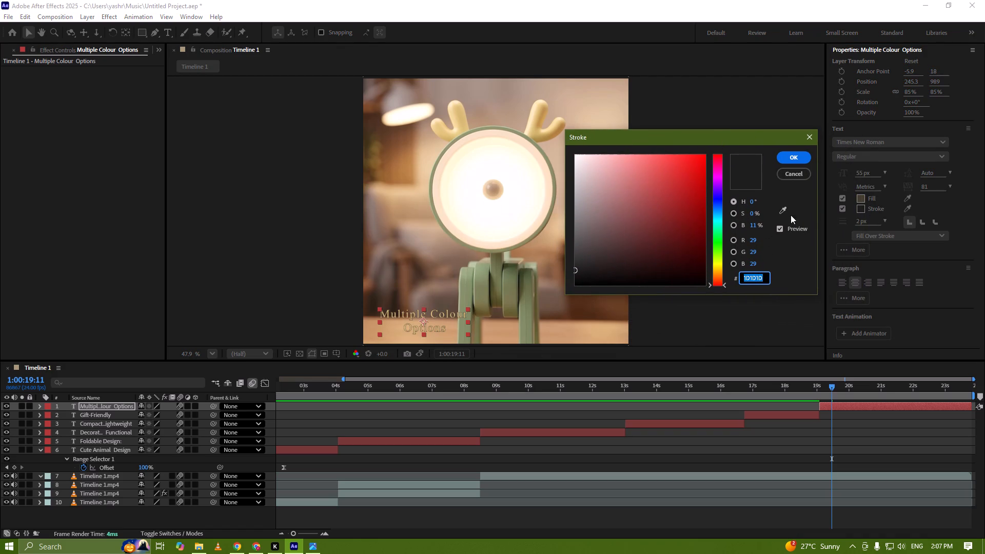
left_click(780, 208)
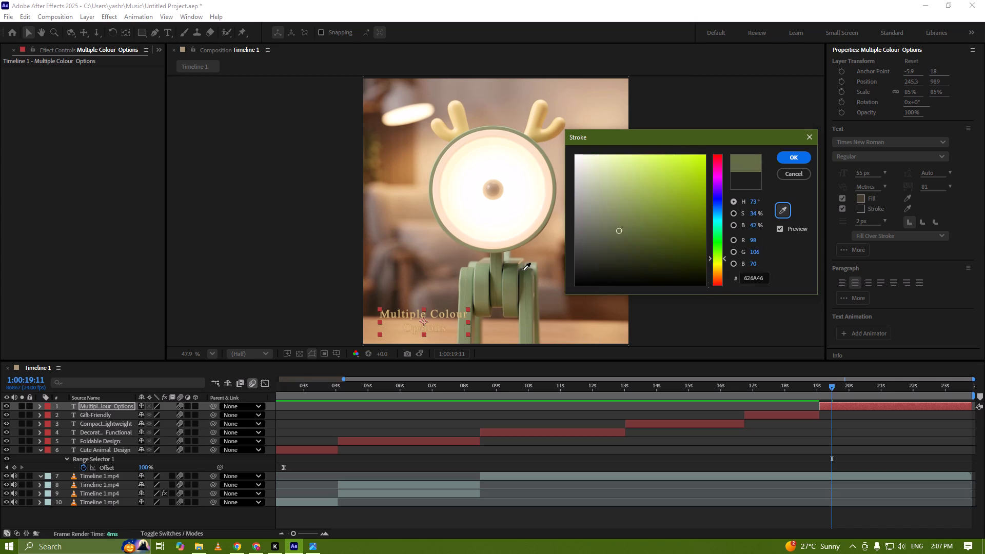
left_click(482, 172)
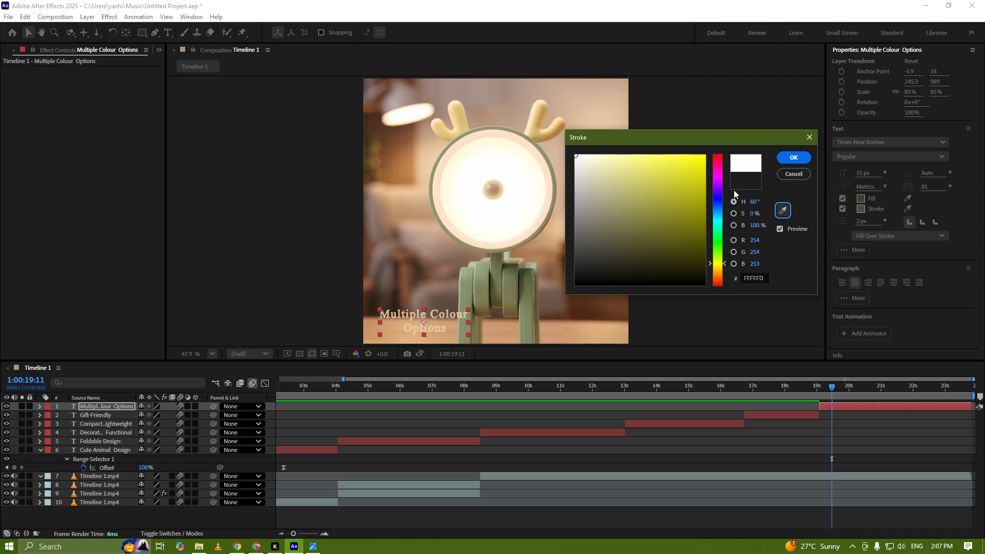
left_click(790, 151)
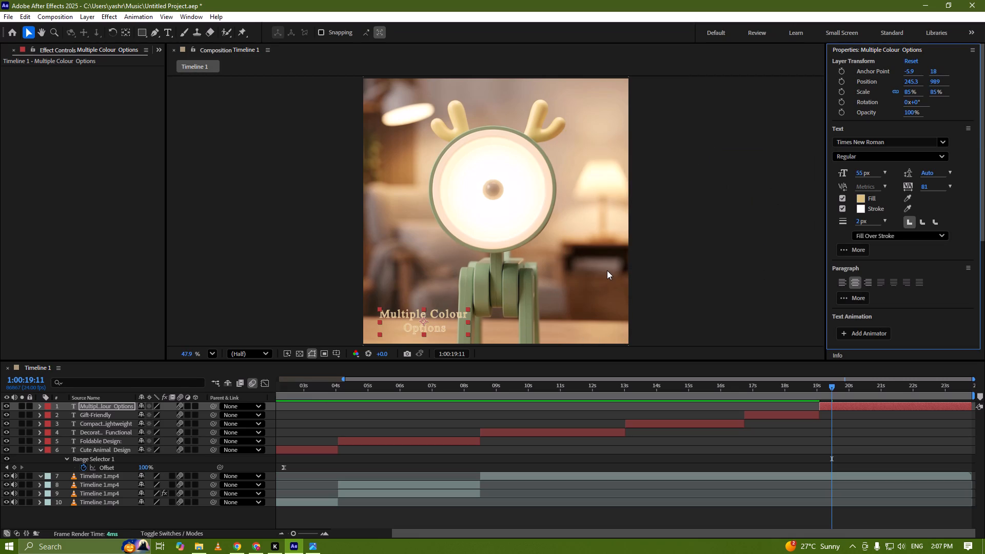
Add a colon to the end of the Decorative & Functional title.
left_click_drag(838, 388, 836, 389)
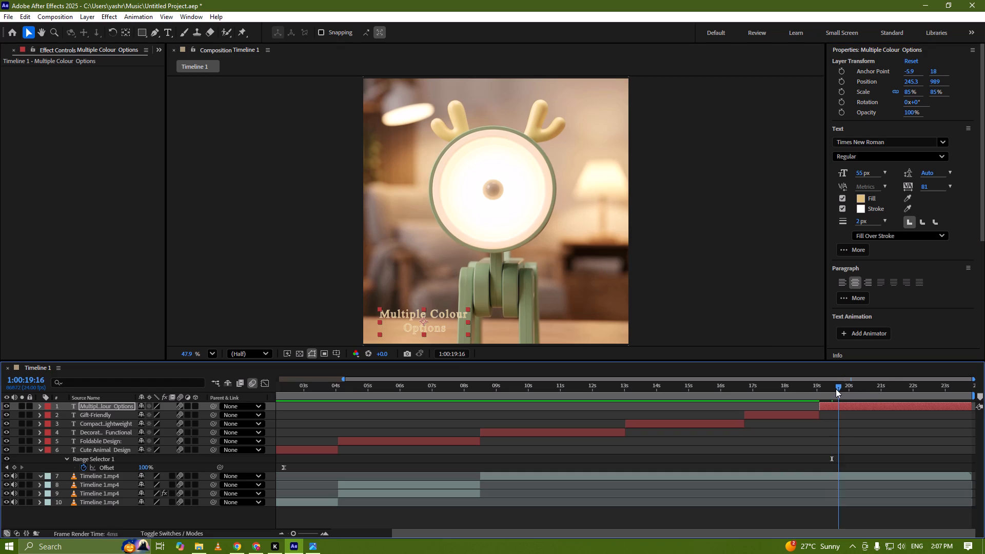
left_click_drag(836, 389, 626, 391)
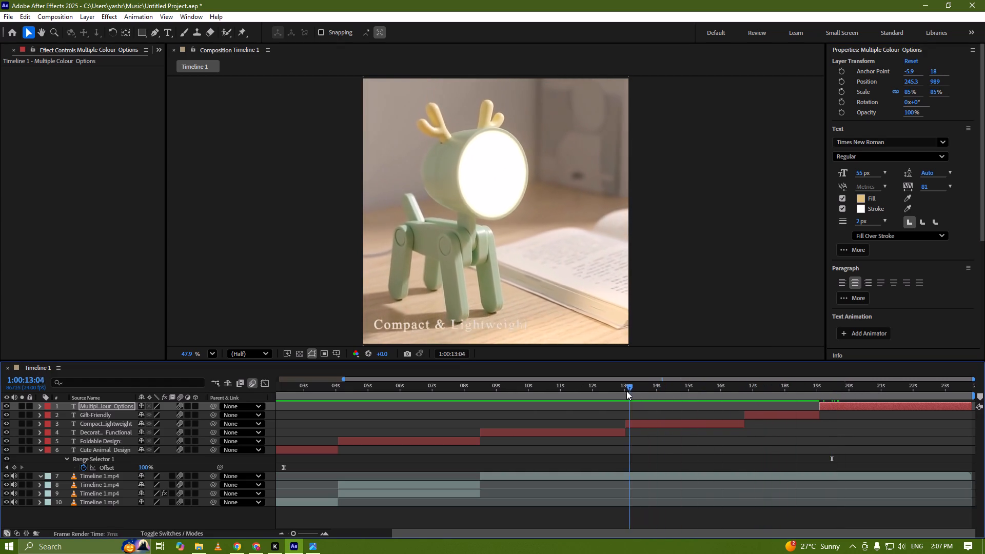
left_click_drag(626, 391, 440, 383)
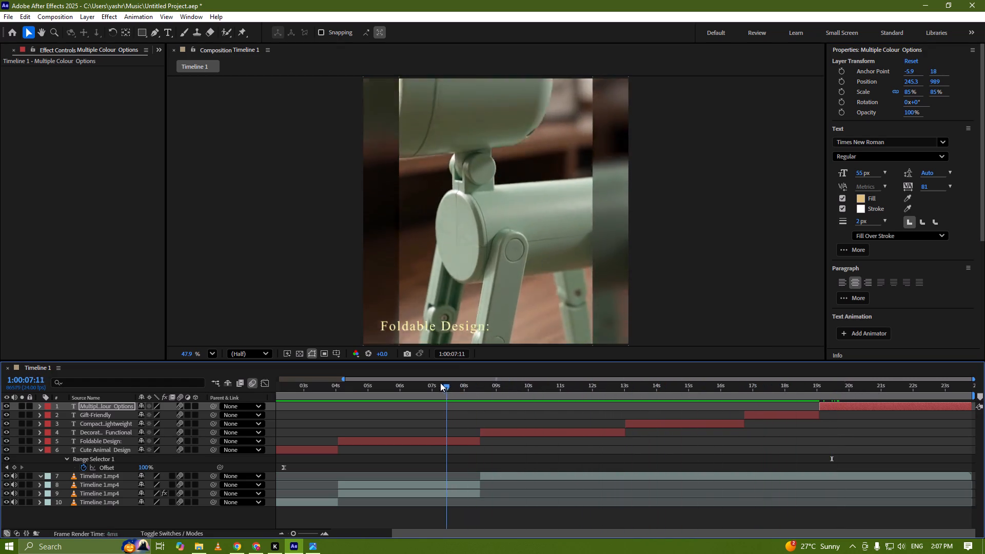
left_click_drag(440, 383, 387, 375)
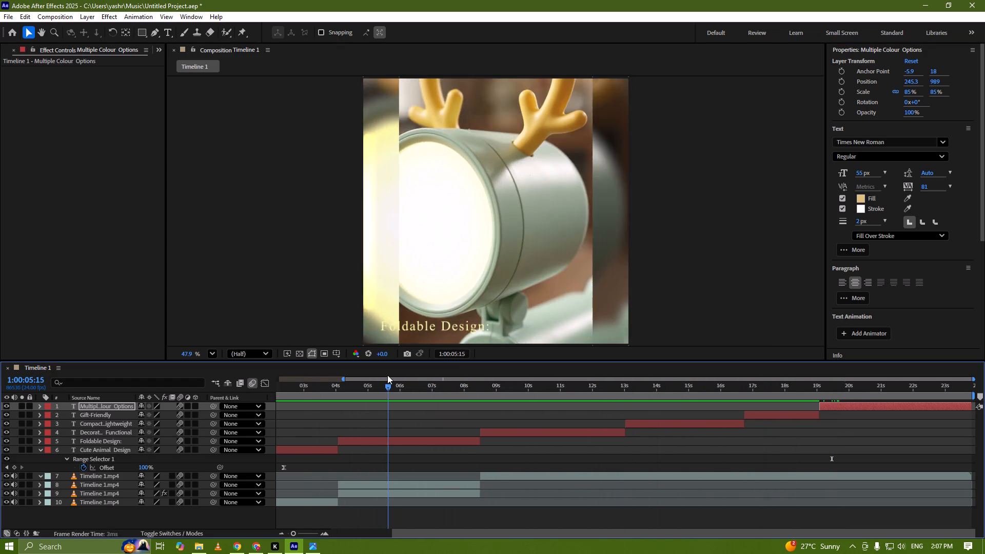
left_click_drag(387, 375, 461, 381)
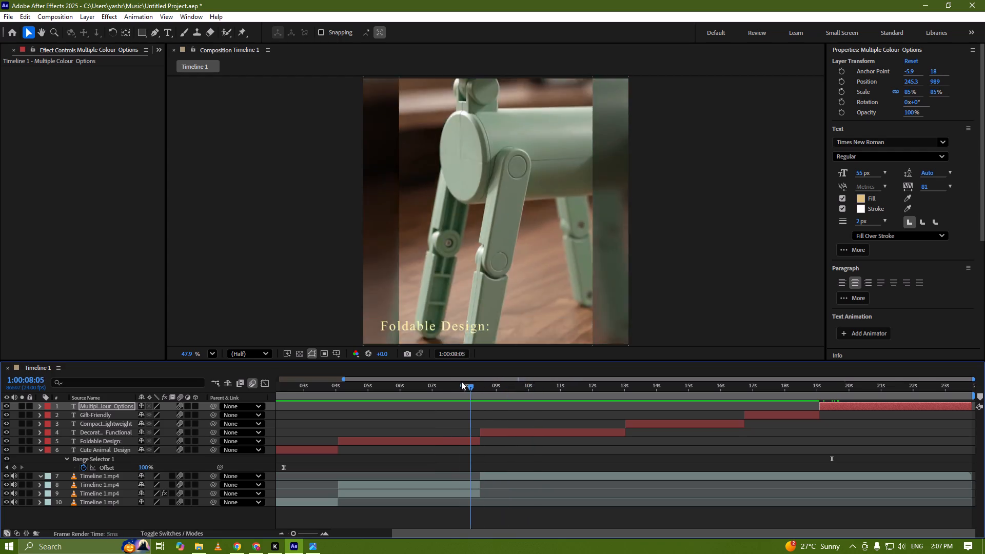
left_click_drag(461, 381, 514, 383)
left_click(520, 431)
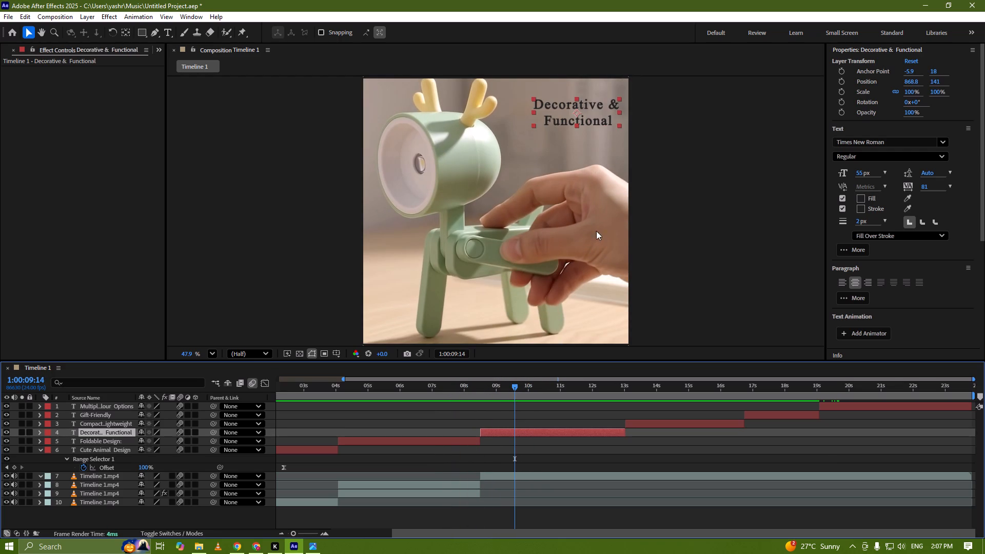
left_click(605, 121)
left_click(167, 31)
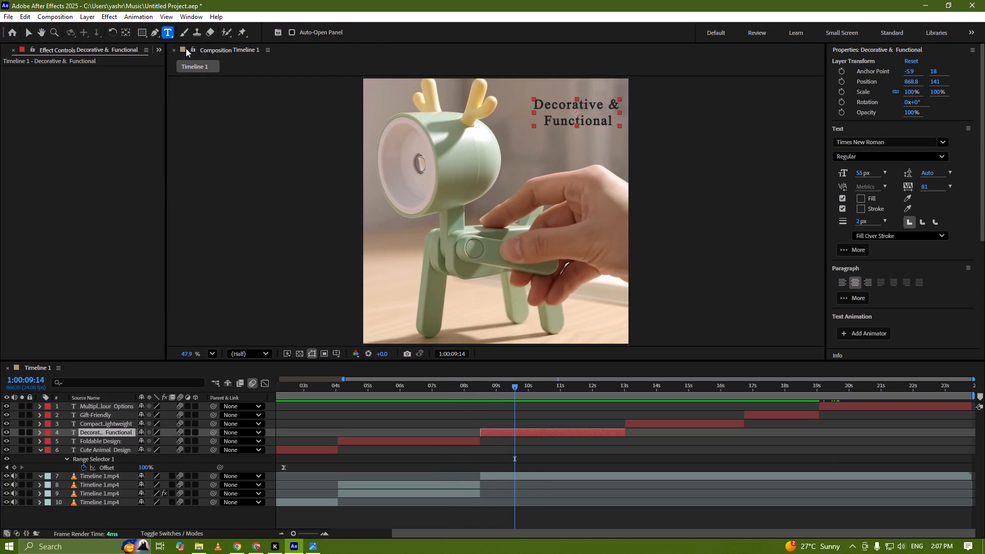
left_click(612, 121)
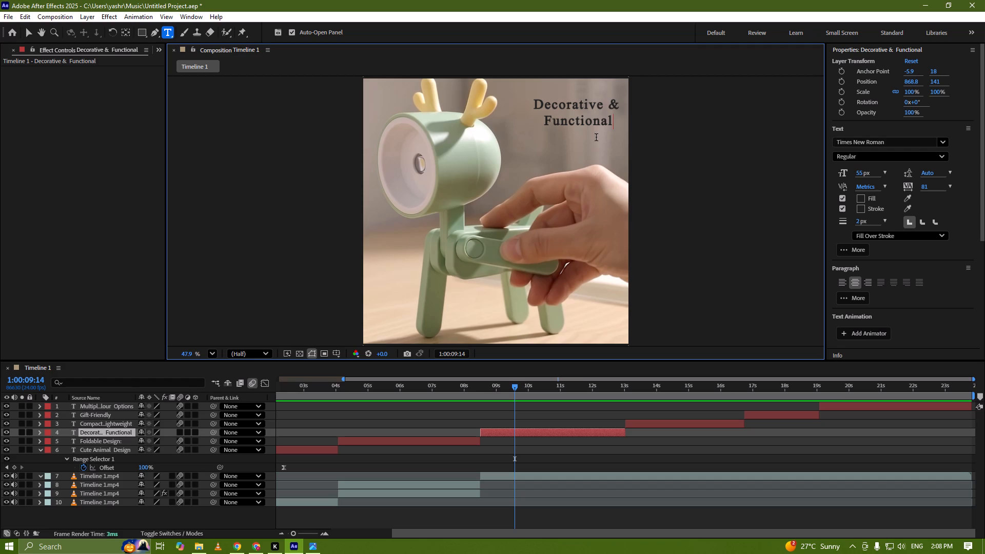
key("shift+colon")
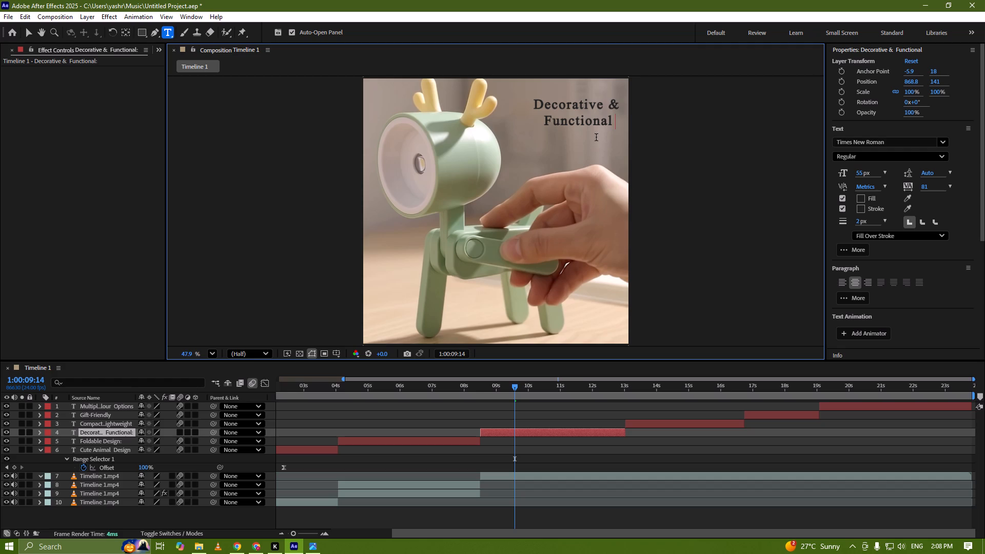
Add a colon to the end of the Compact & Lightweight title.
left_click(650, 425)
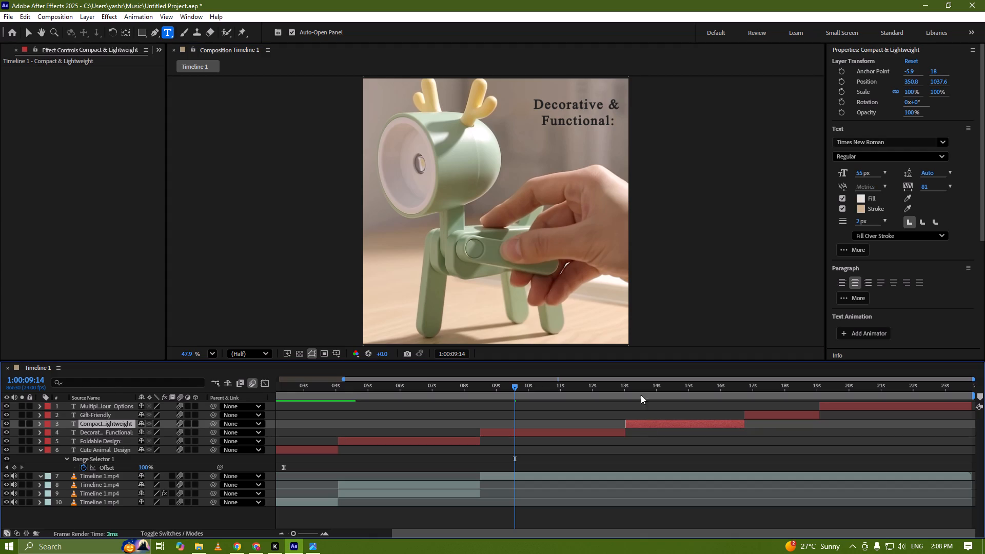
left_click(671, 388)
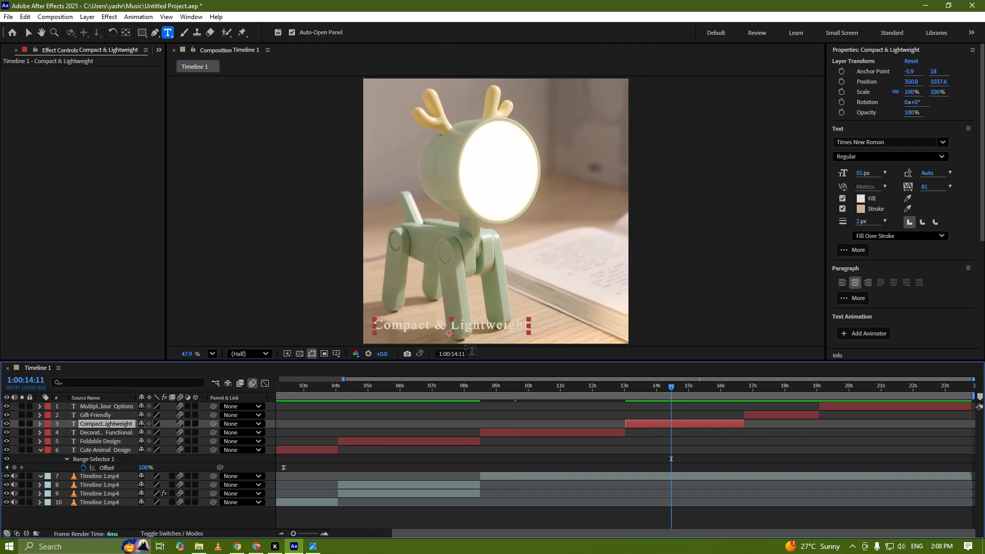
left_click(520, 328)
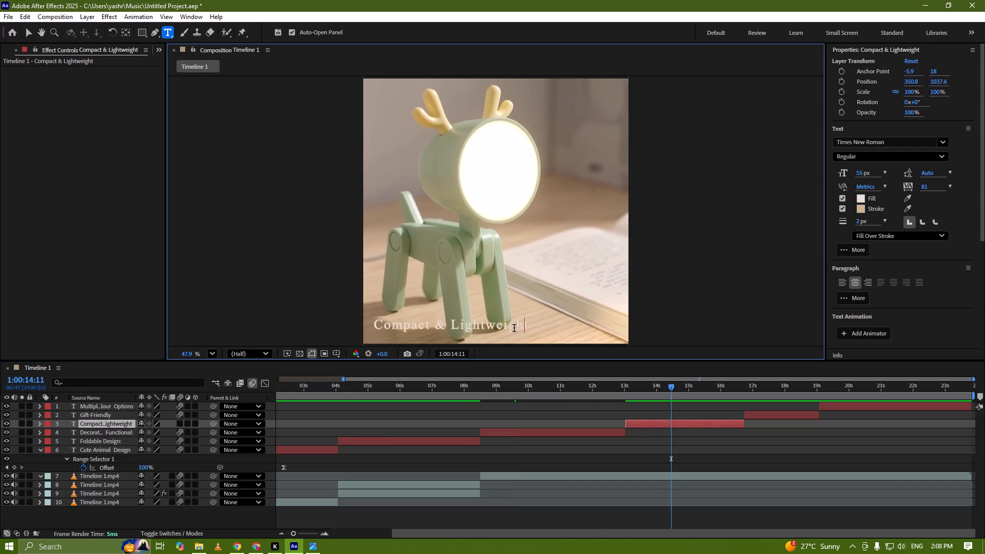
key("Right")
key("shift+colon")
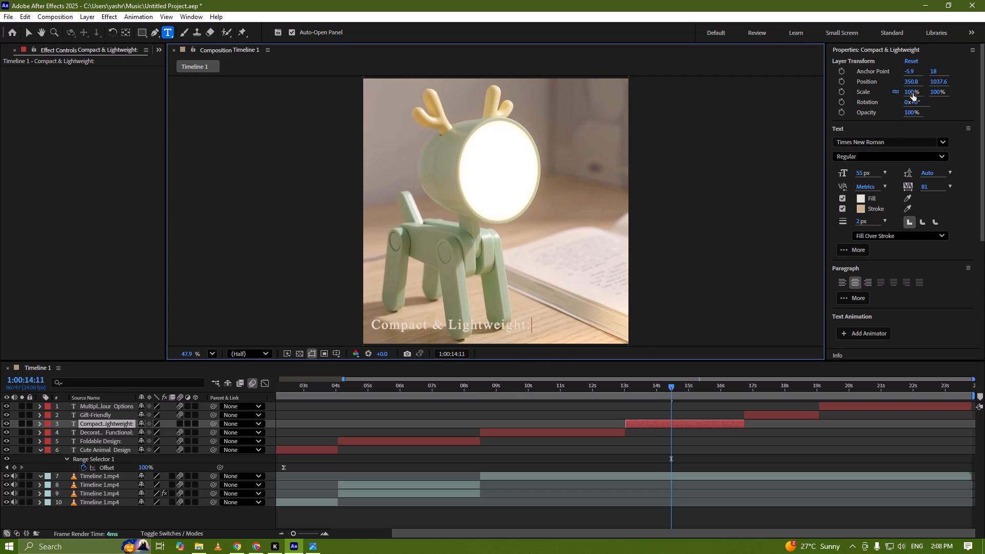
Scale the Compact & Lightweight title to 80%.
left_click_drag(913, 93, 904, 94)
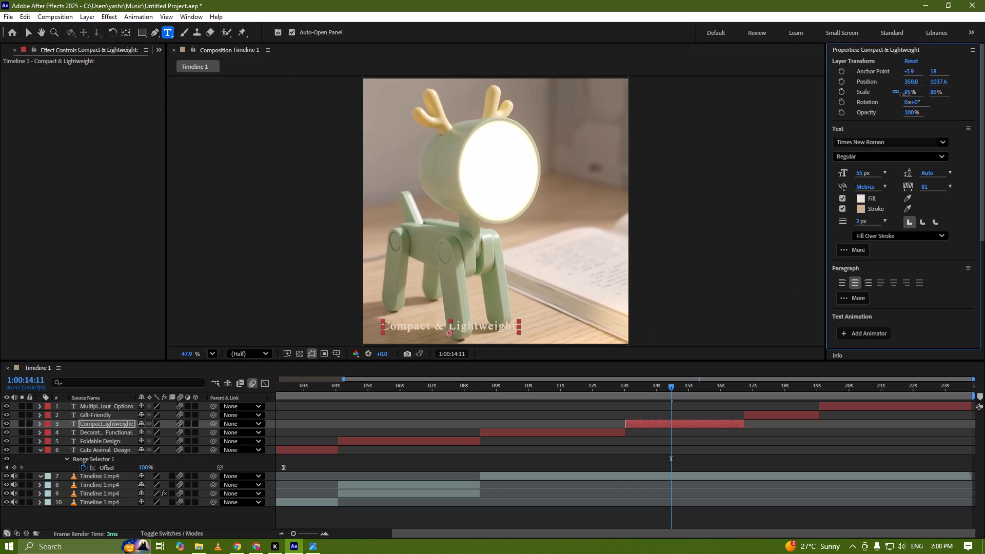
left_click_drag(904, 94, 903, 94)
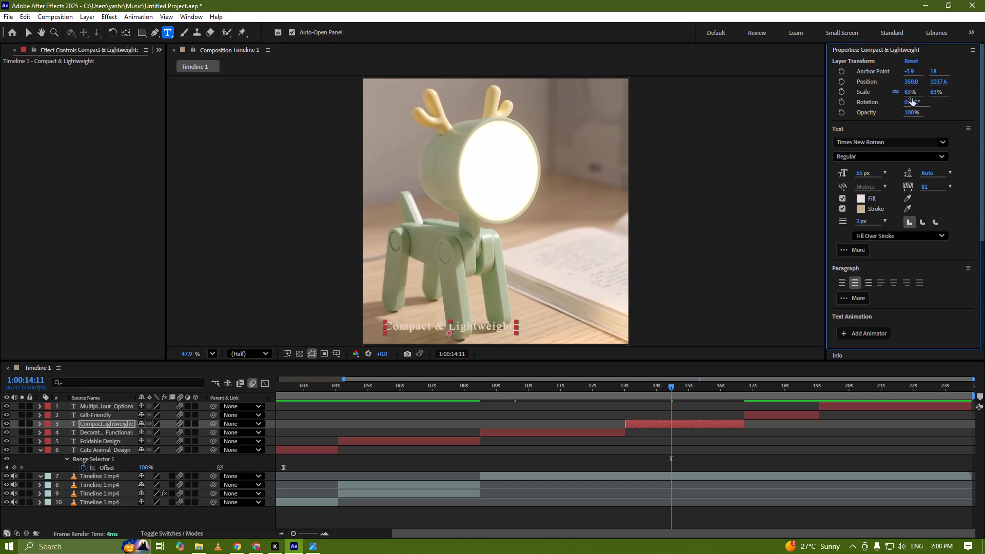
left_click(911, 95)
type("80")
key("Return")
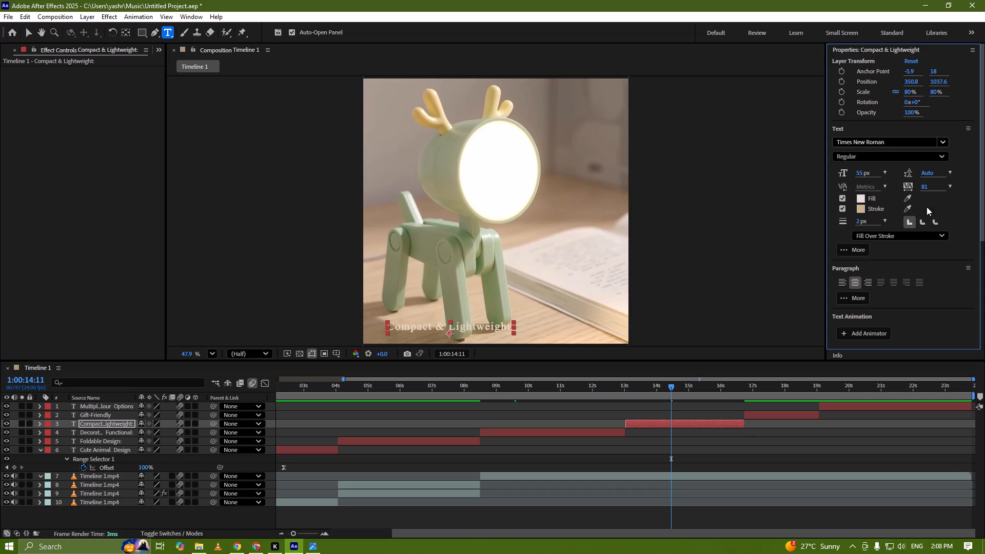
Set the scale of the Gift-Friendly and Decorative & Functional titles to 80%.
left_click(773, 417)
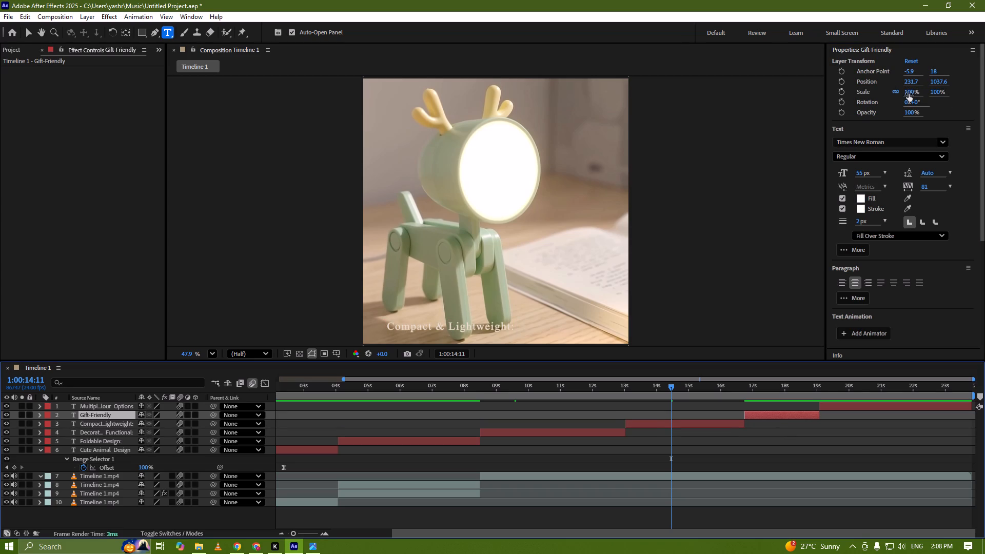
left_click(914, 93)
type("80")
key("Return")
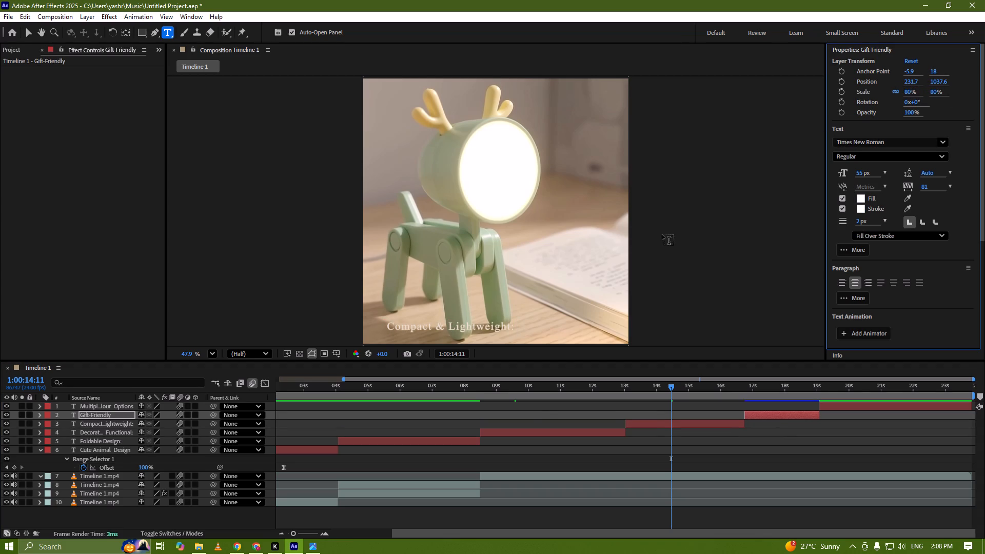
left_click(516, 430)
left_click(910, 92)
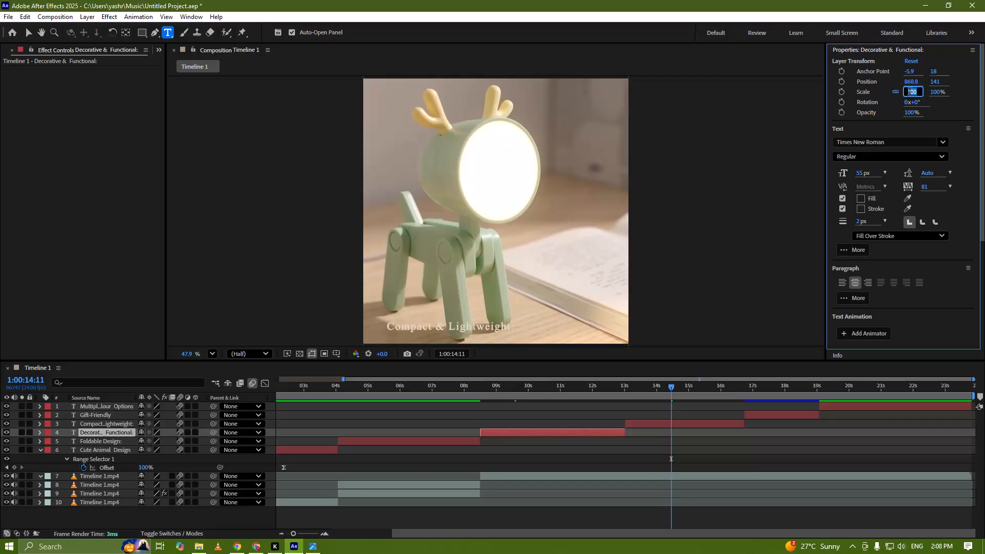
type("80")
key("Return")
Set the scale of the Foldable Design and Cute Animal Design titles to 80%.
left_click(412, 442)
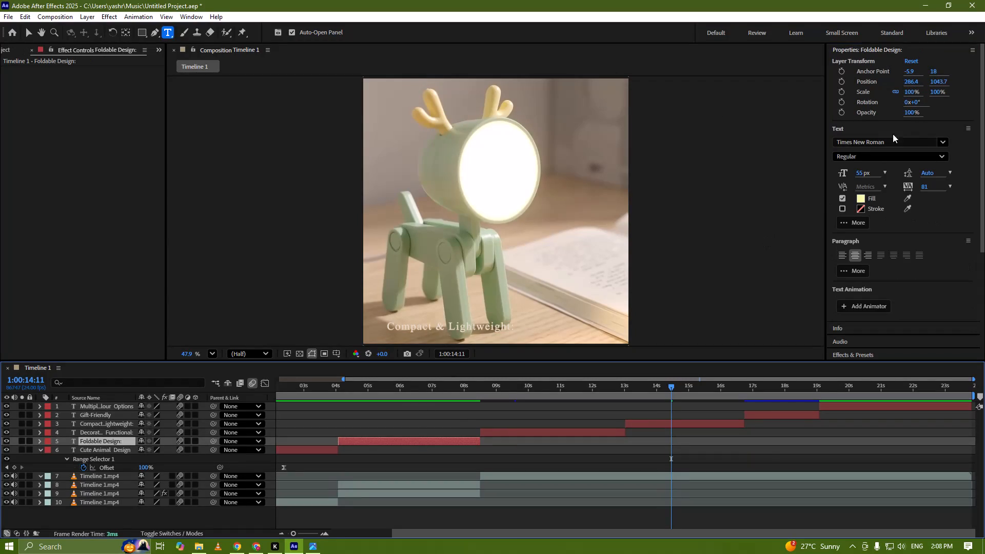
left_click(907, 92)
type("80")
key("Return")
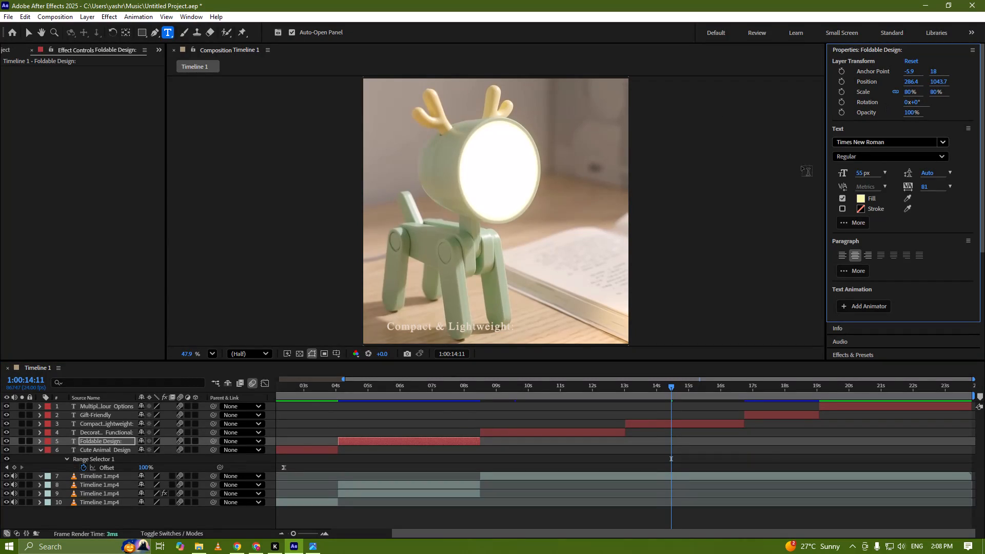
left_click(307, 451)
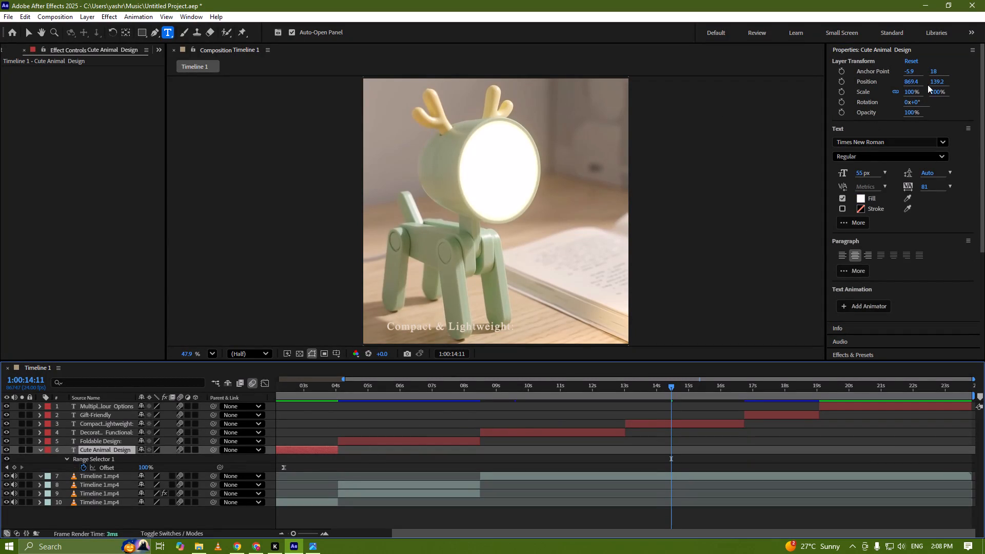
left_click(916, 90)
type("80")
key("Return")
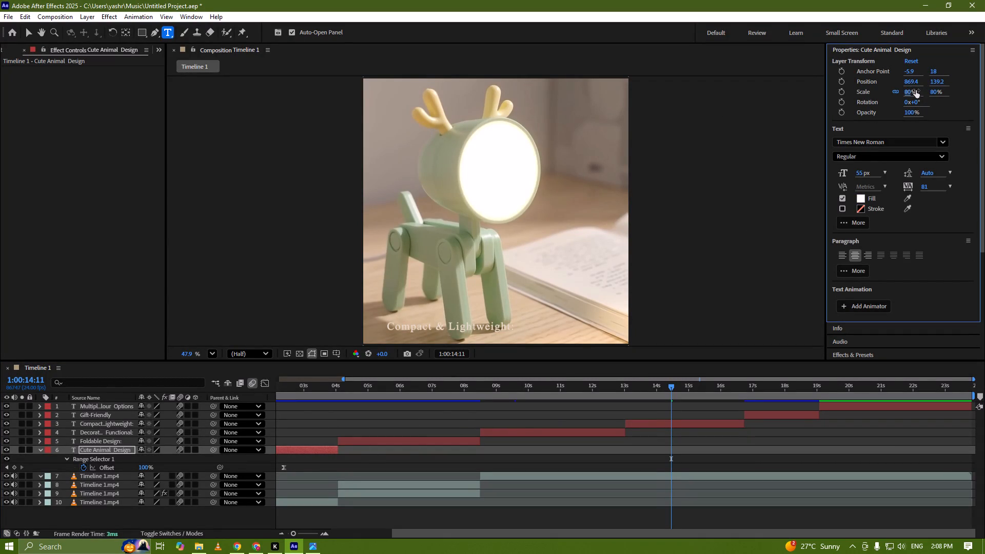
Scrub through the video from the first clip to the last to check the resized titles, ending back at the start.
left_click_drag(317, 385, 339, 384)
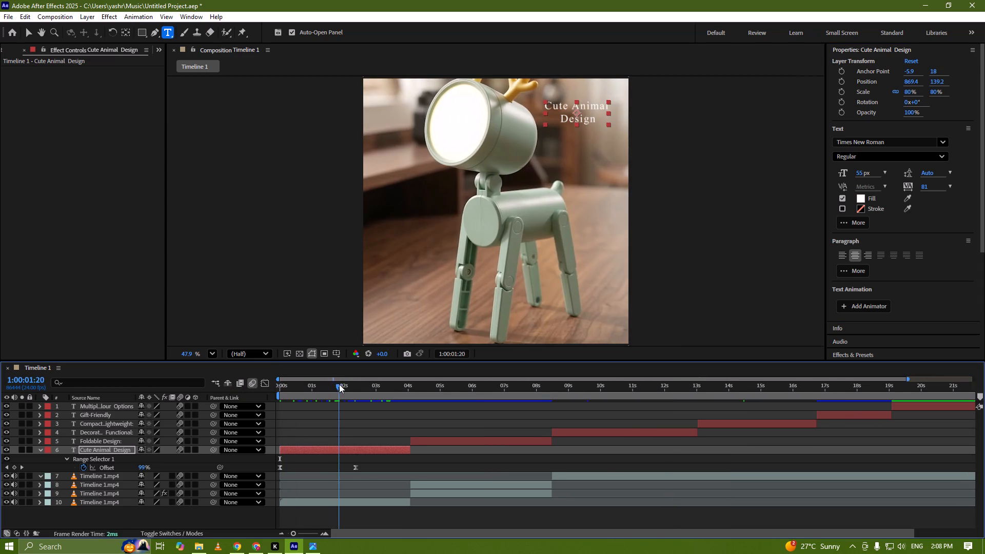
left_click_drag(339, 384, 452, 381)
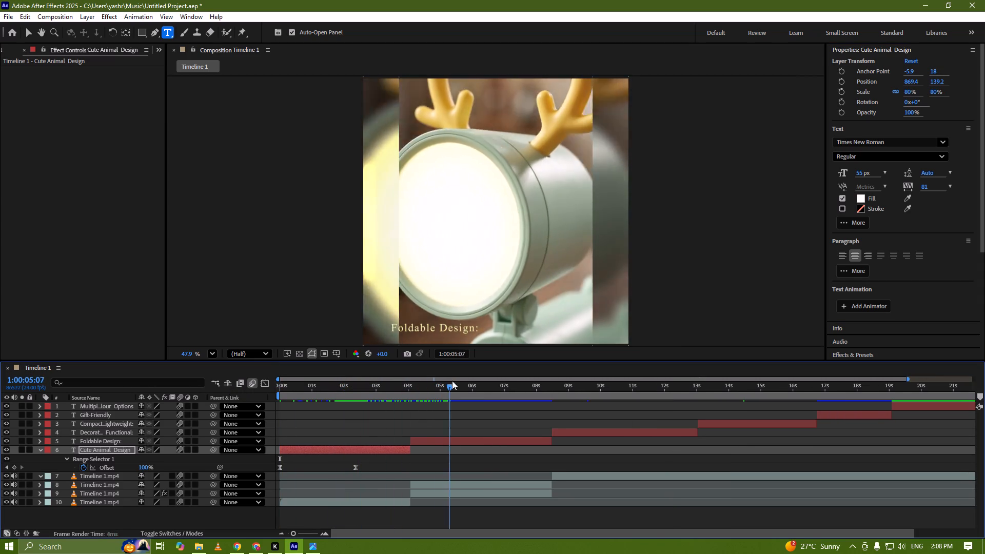
left_click_drag(452, 381, 633, 383)
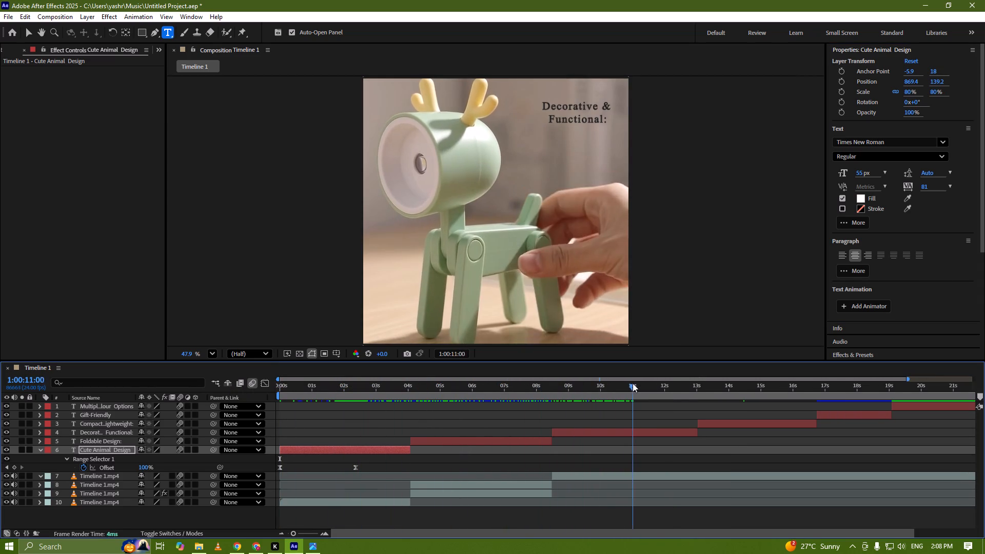
left_click_drag(633, 383, 826, 384)
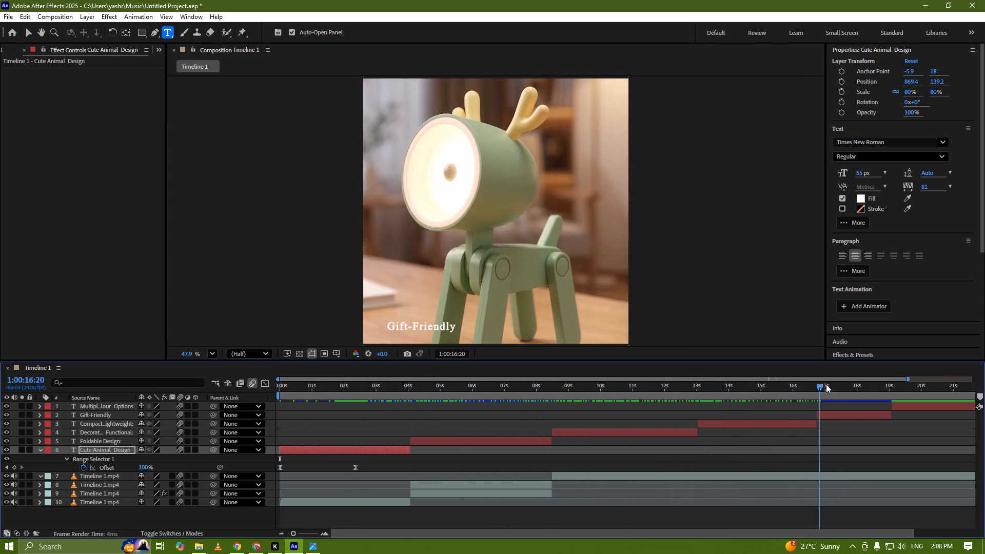
left_click_drag(826, 384, 866, 400)
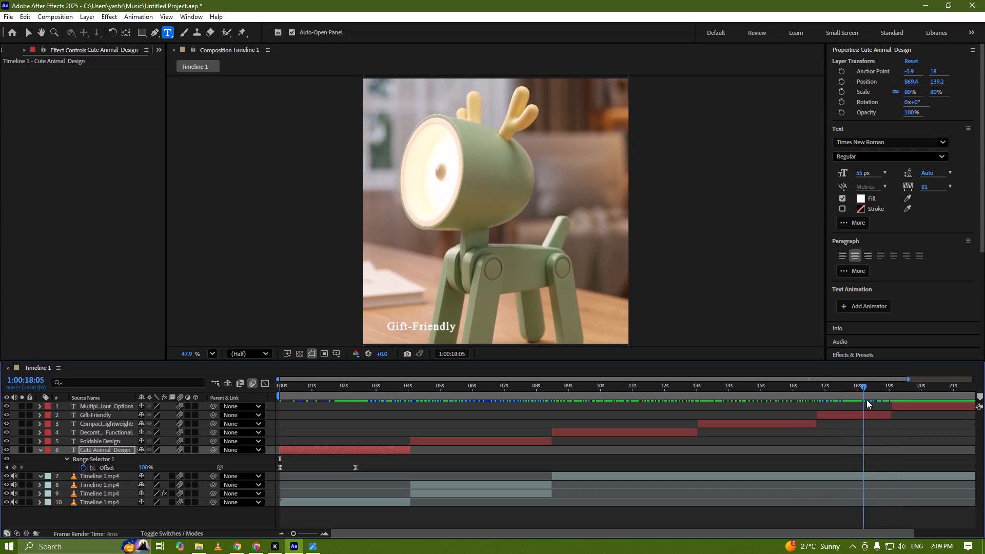
left_click_drag(866, 400, 971, 399)
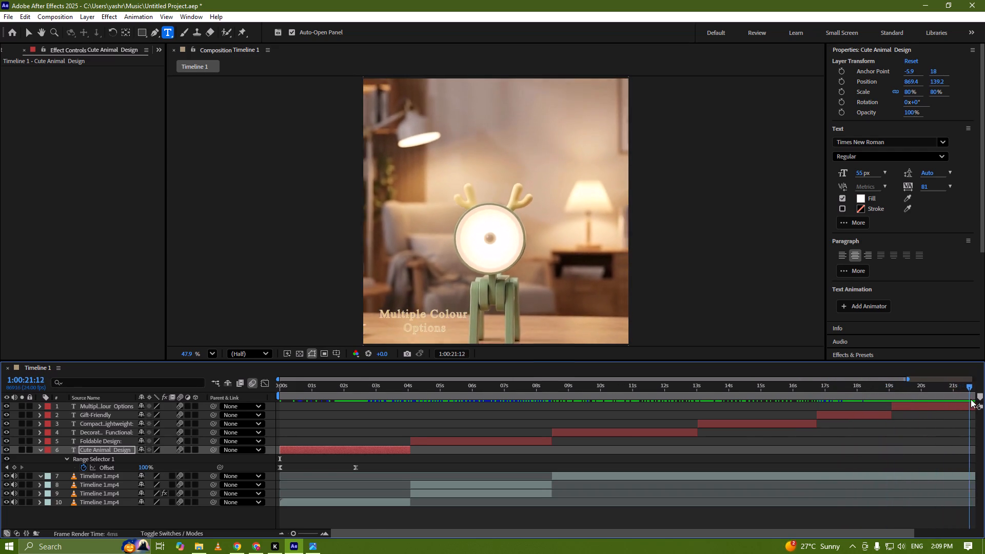
left_click_drag(971, 399, 212, 413)
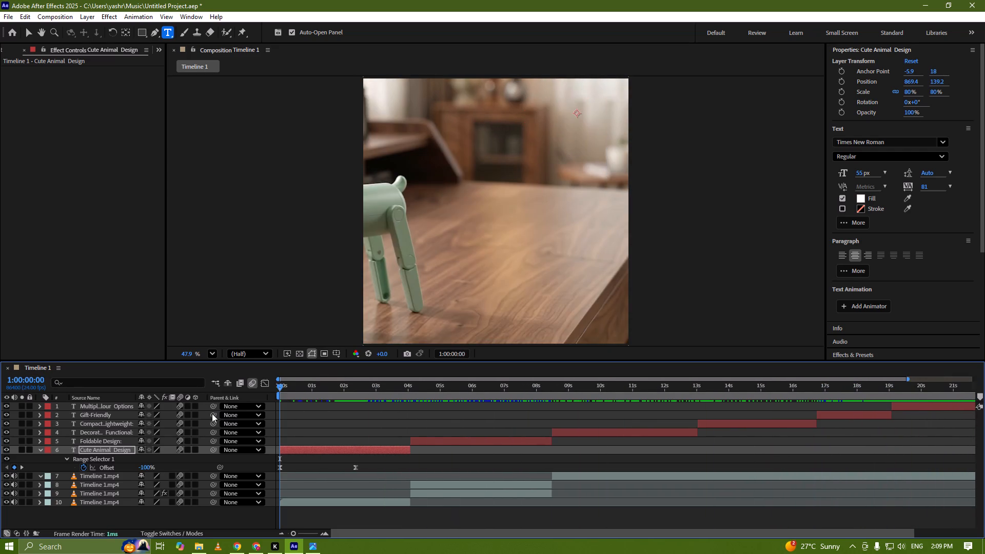
left_click_drag(212, 413, 245, 431)
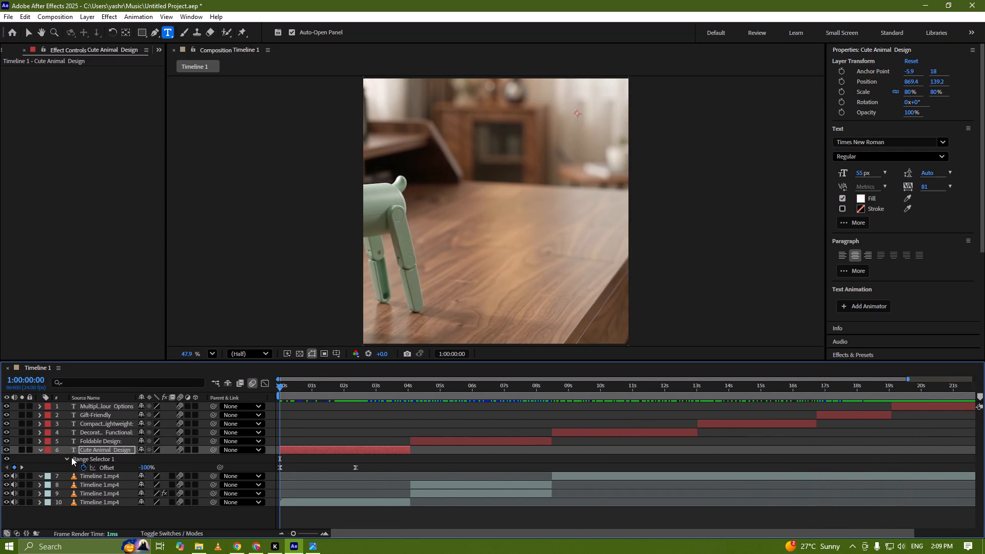
Look through the Cute Animal Design title's text animator, transform and modified properties to locate its animation.
left_click(67, 457)
left_click(40, 449)
left_click(40, 449)
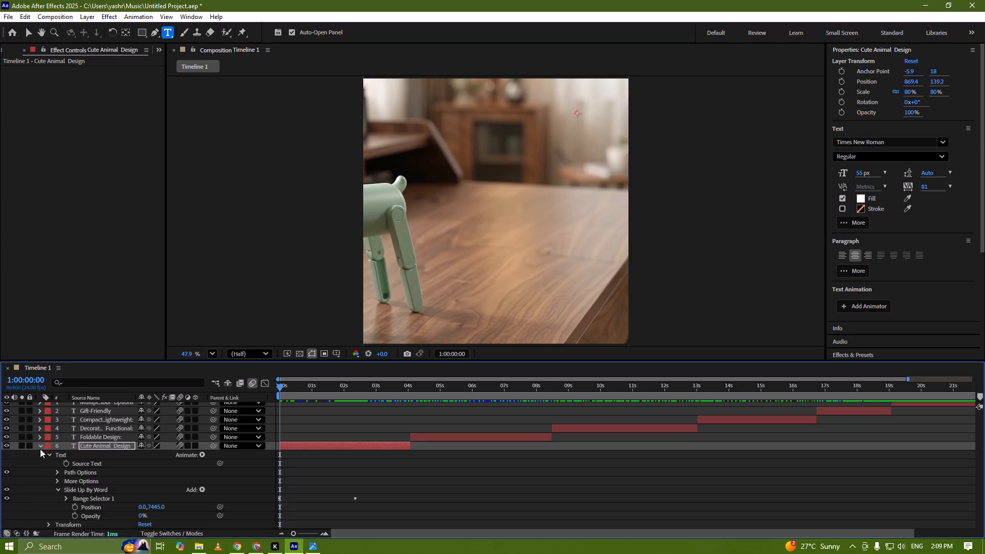
scroll(107, 449, "down", 2)
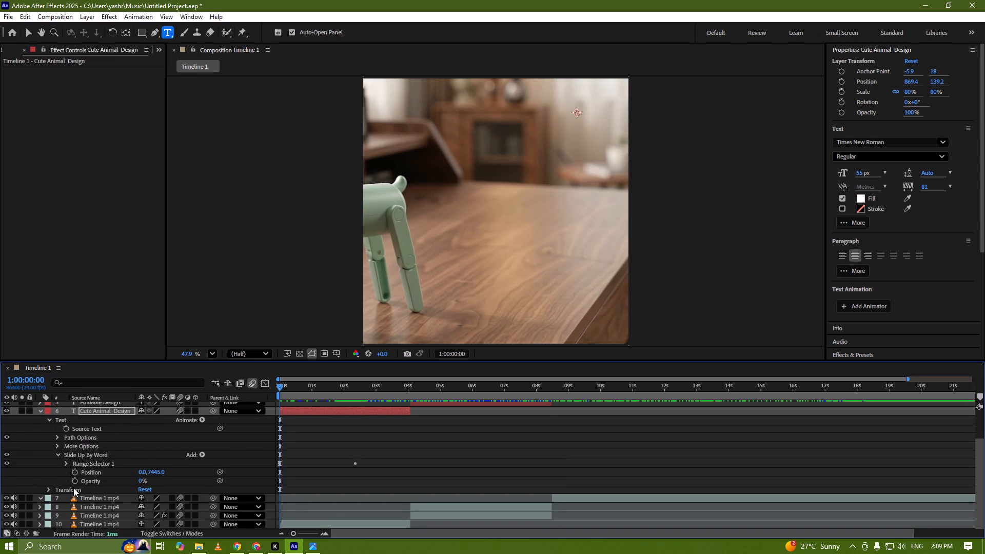
left_click(51, 489)
scroll(98, 456, "down", 1)
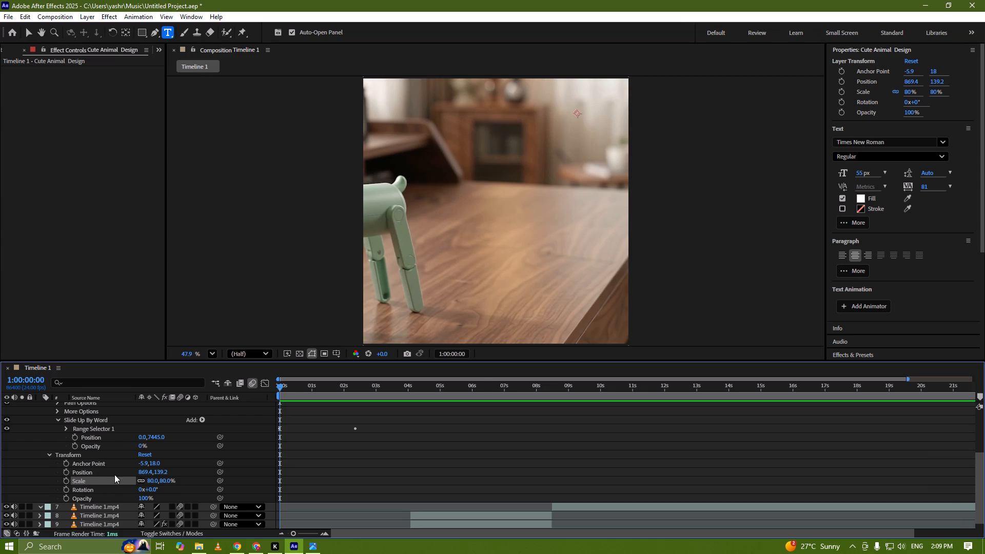
scroll(93, 439, "up", 1)
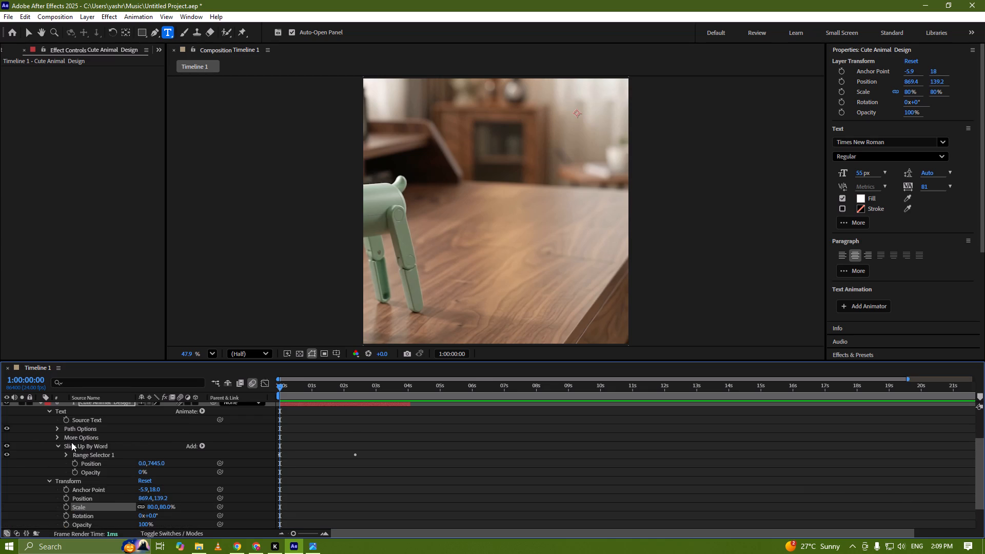
left_click(75, 444)
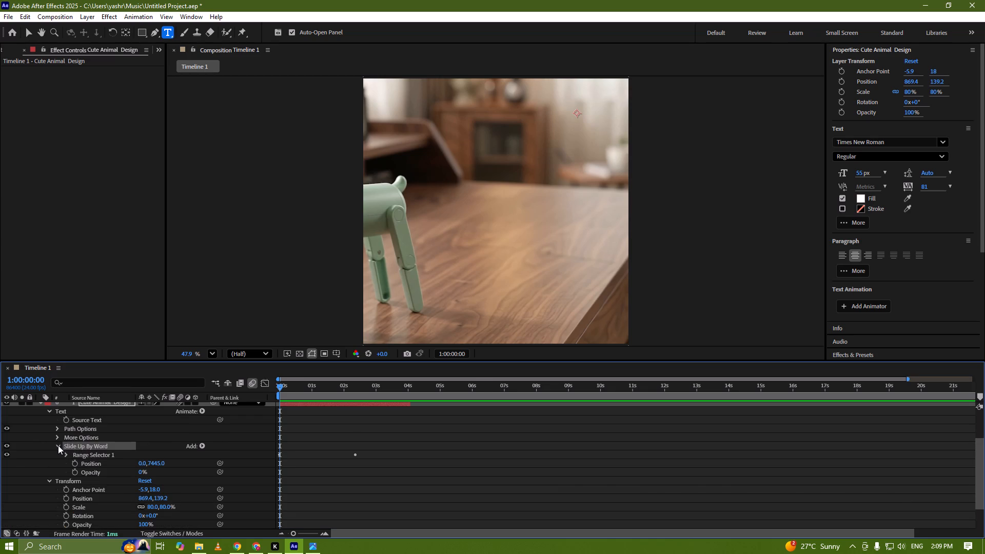
left_click(58, 445)
scroll(297, 469, "up", 3)
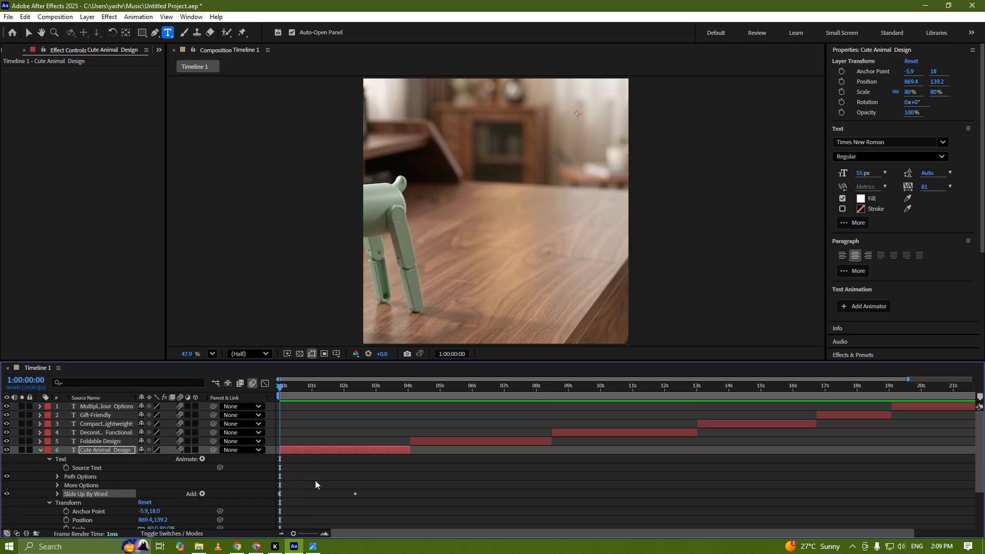
key("u")
key("u")
scroll(363, 476, "down", 1)
scroll(316, 476, "down", 2)
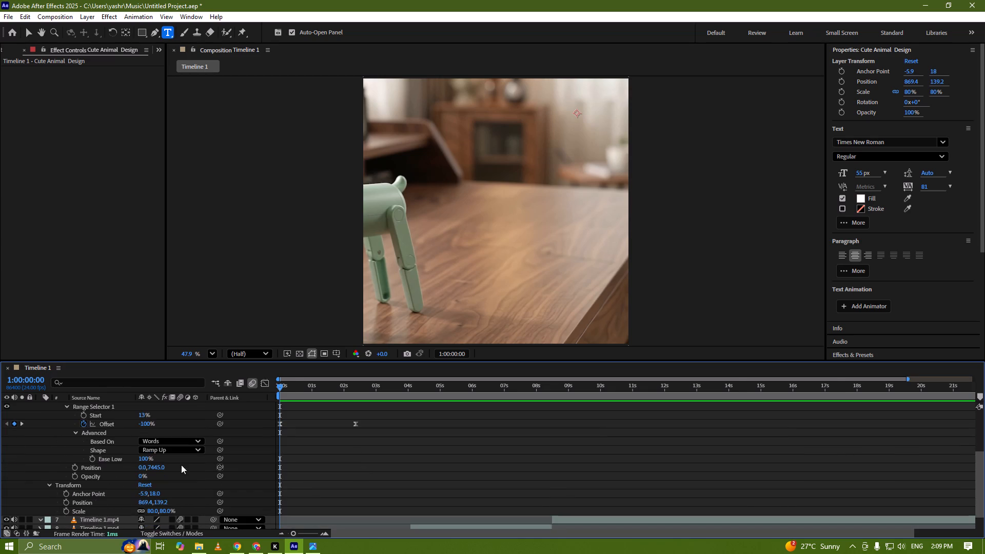
scroll(100, 449, "up", 1)
key("u")
key("u")
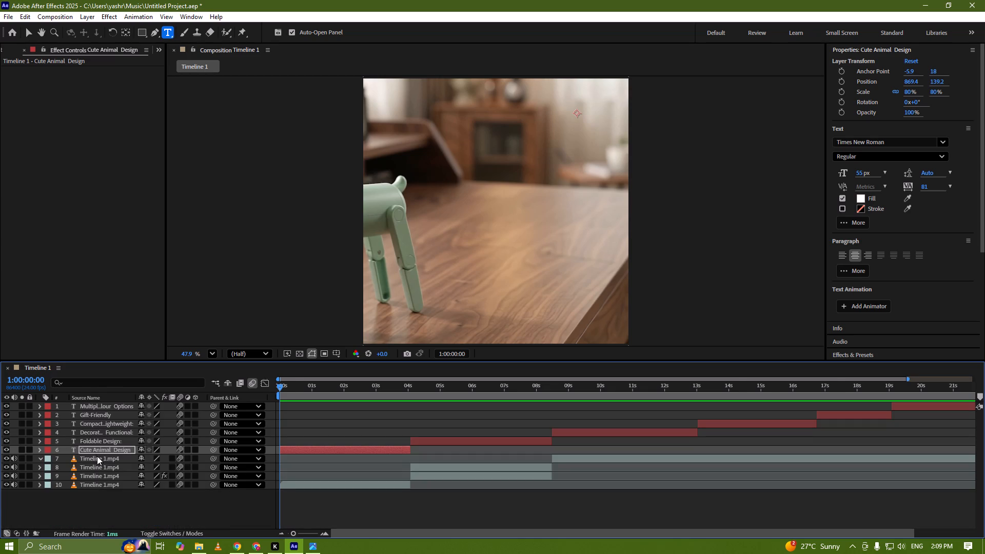
Copy the Slide Up By Word animator from the Cute Animal Design title.
scroll(97, 457, "down", 1)
left_click(91, 457)
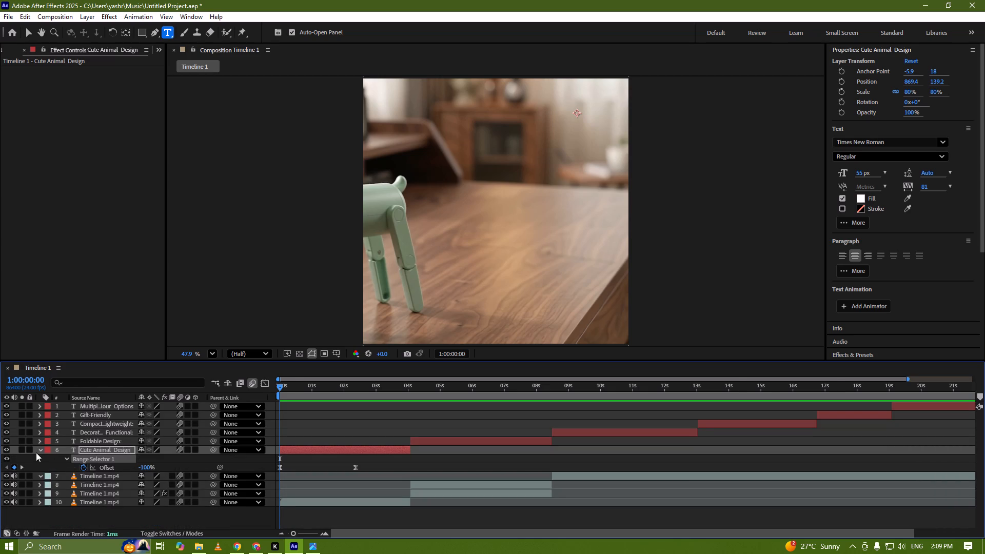
double_click(43, 450)
double_click(40, 451)
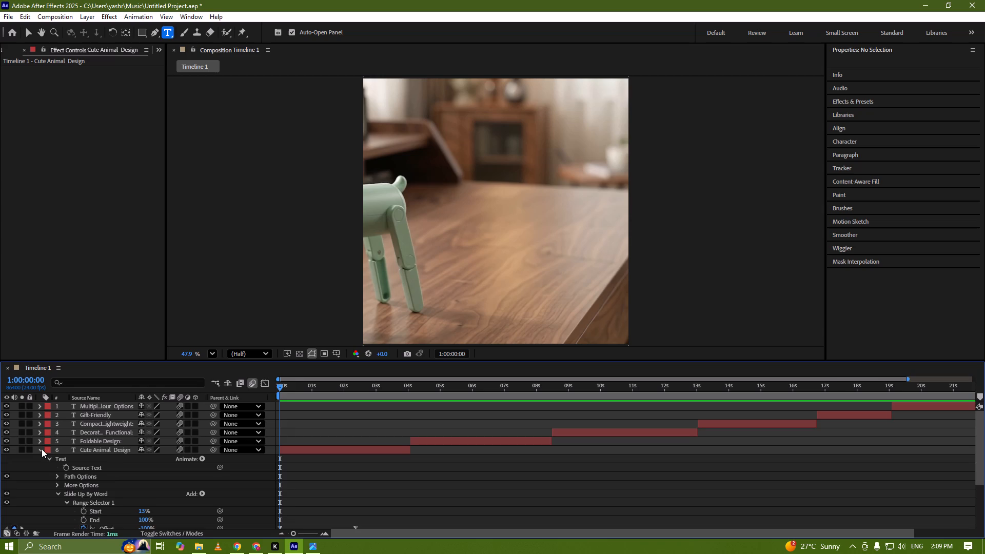
scroll(116, 461, "down", 1)
left_click(96, 477)
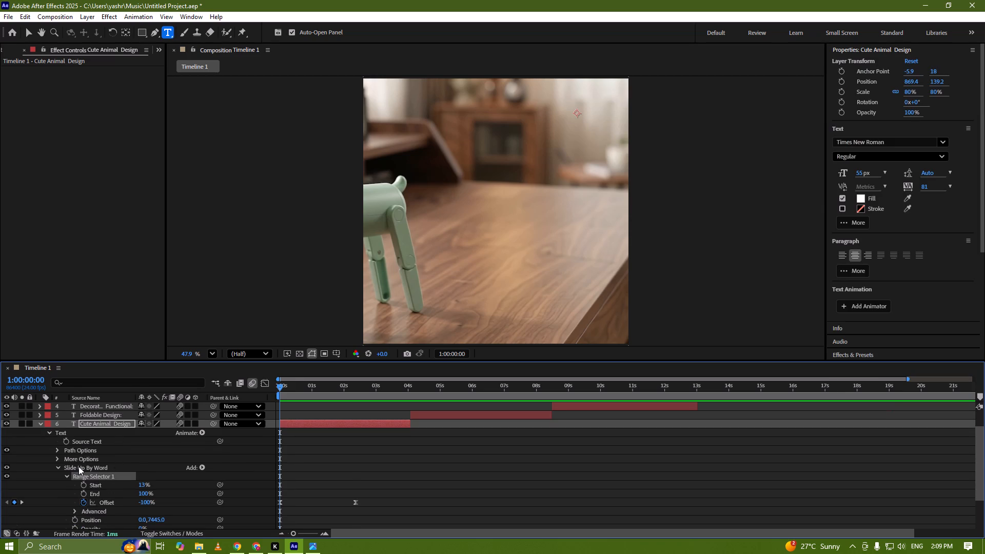
left_click(78, 466)
scroll(70, 484, "down", 1)
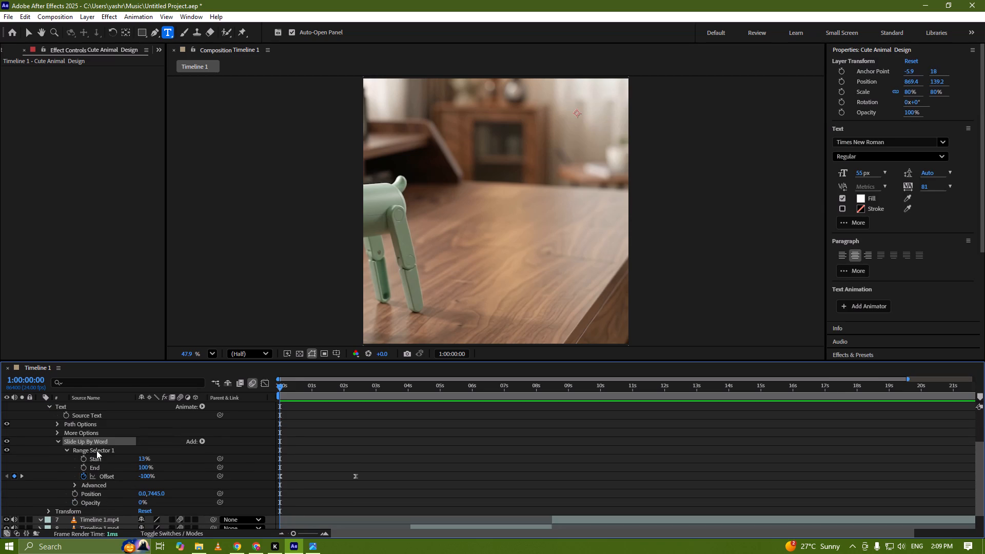
scroll(85, 463, "down", 1)
scroll(85, 463, "up", 1)
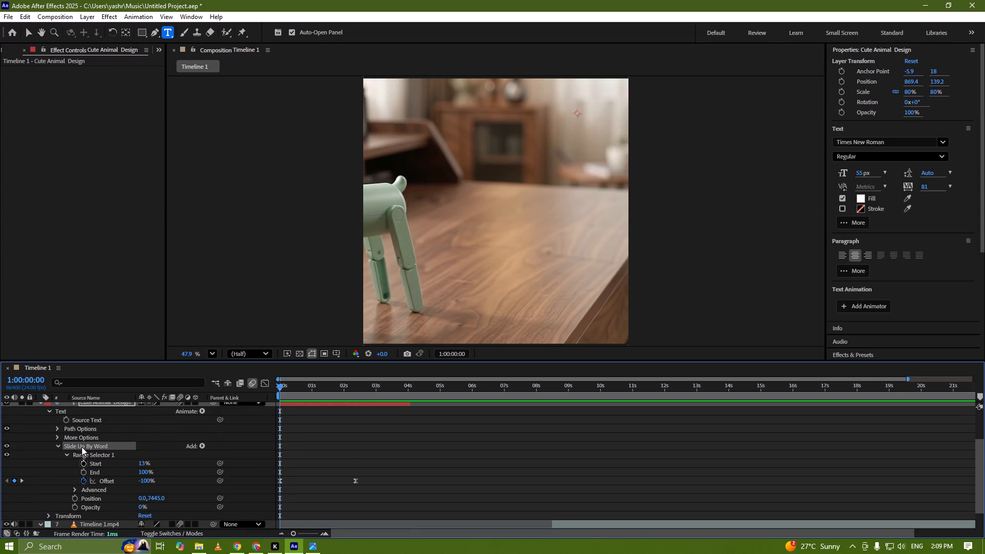
key("ctrl+c")
Paste the Slide Up By Word animator onto the Foldable Design title at 1:00:04:02 and play it back.
scroll(348, 454, "up", 2)
left_click(433, 440)
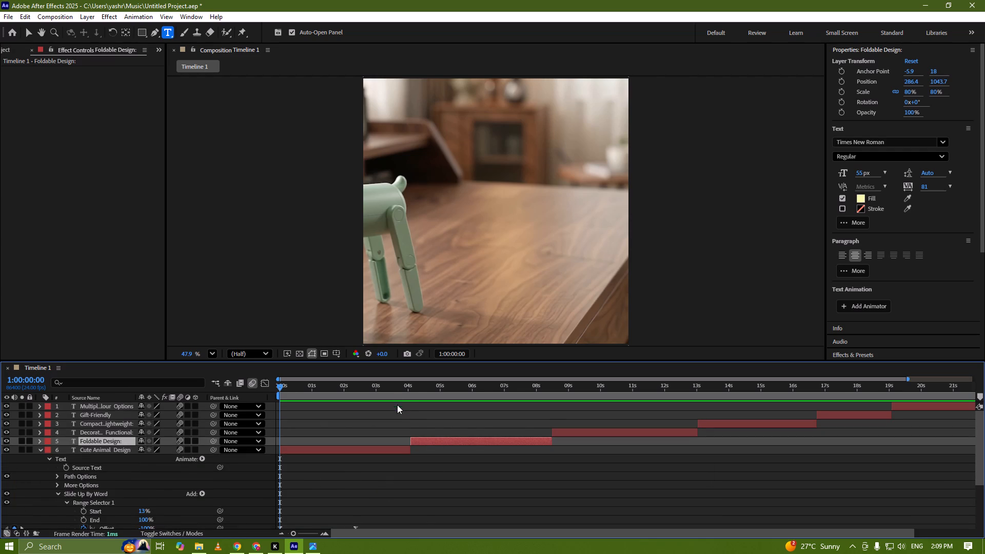
left_click_drag(402, 386, 411, 384)
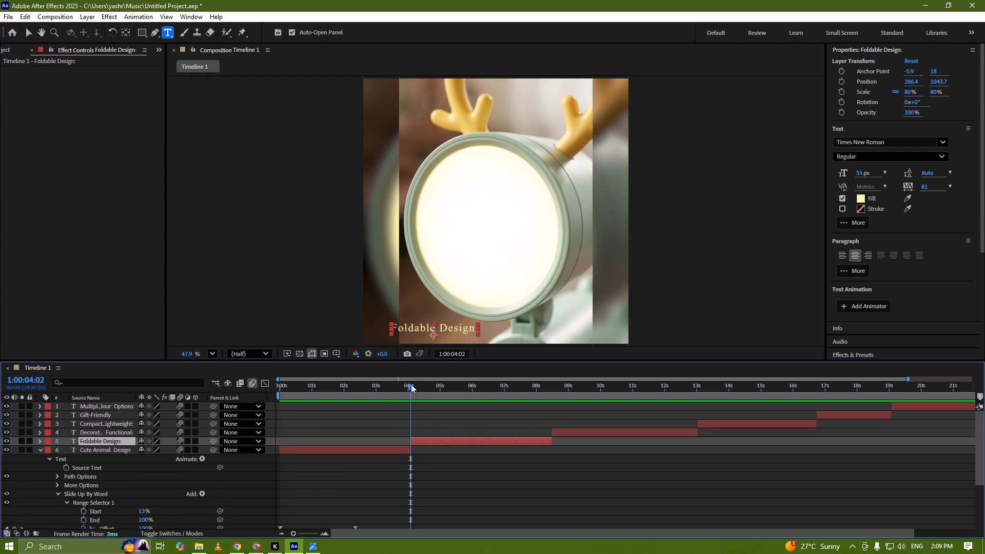
key("ctrl+v")
key("space")
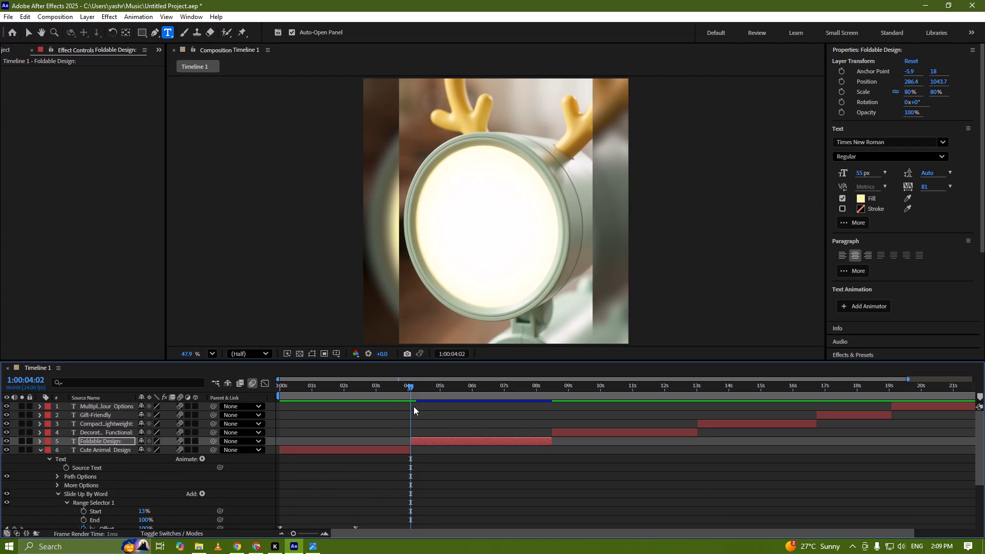
key("space")
key("space")
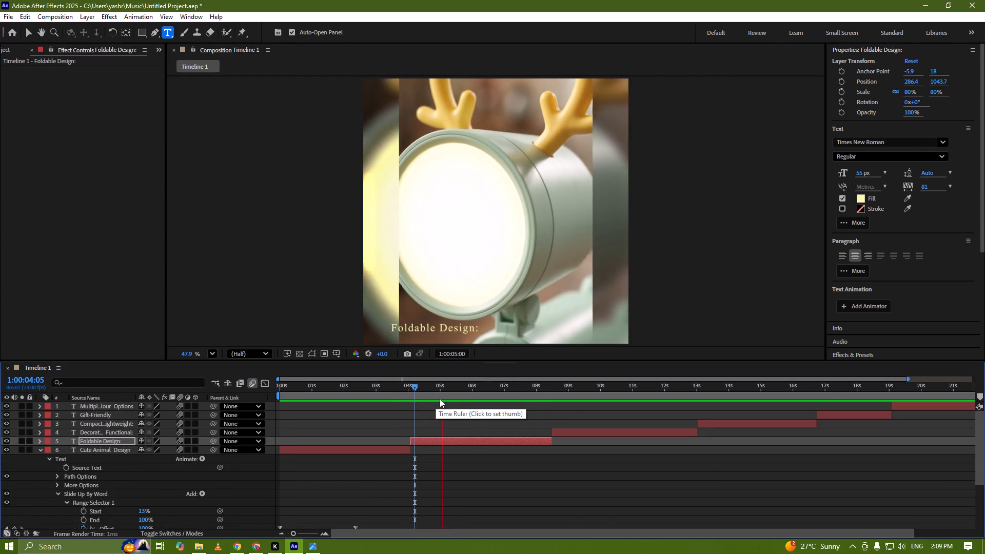
key("space")
Paste the Slide Up By Word animator onto the Decorative & Functional title at 1:00:08:13 and play it back.
left_click_drag(489, 390, 545, 391)
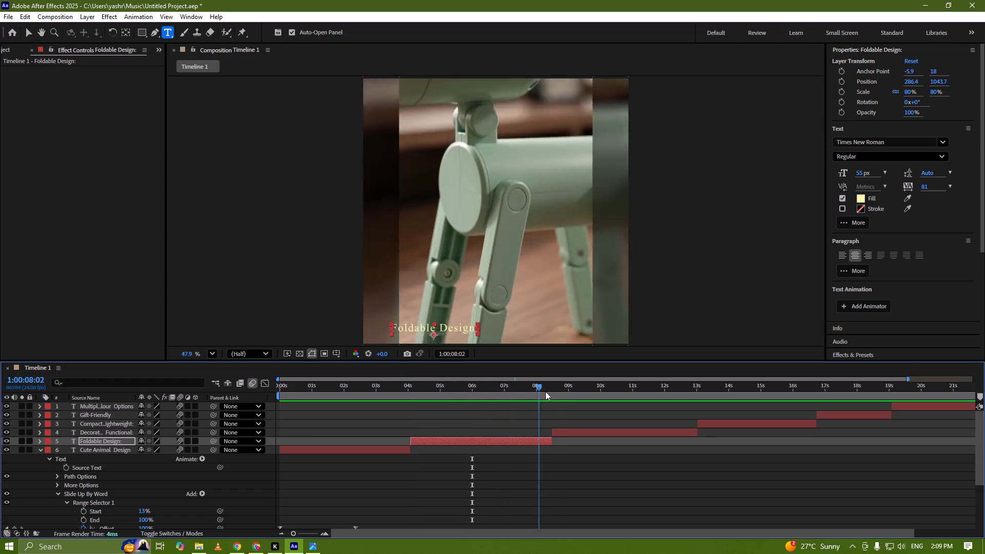
left_click_drag(545, 391, 554, 391)
left_click(561, 429)
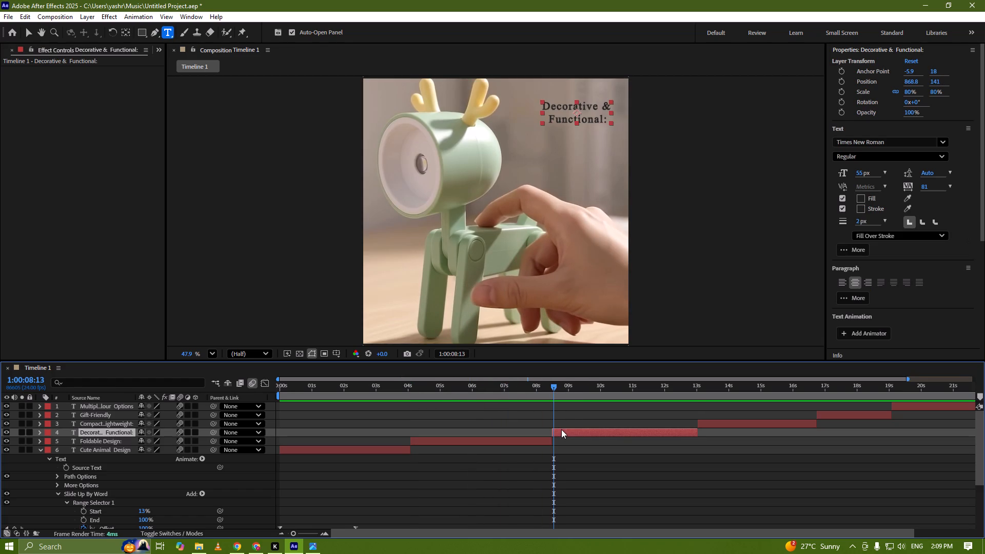
key("ctrl+v")
key("space")
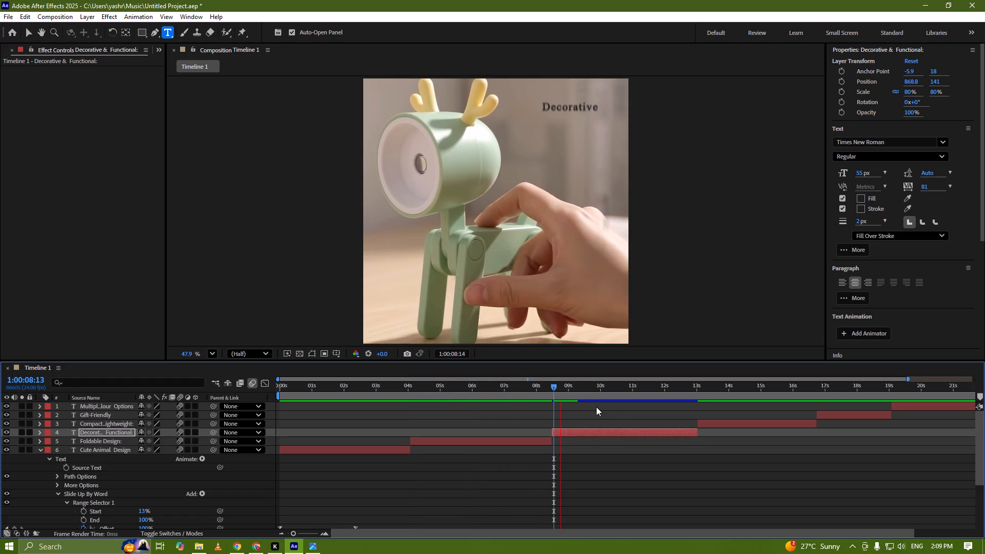
key("space")
key("space")
key("space")
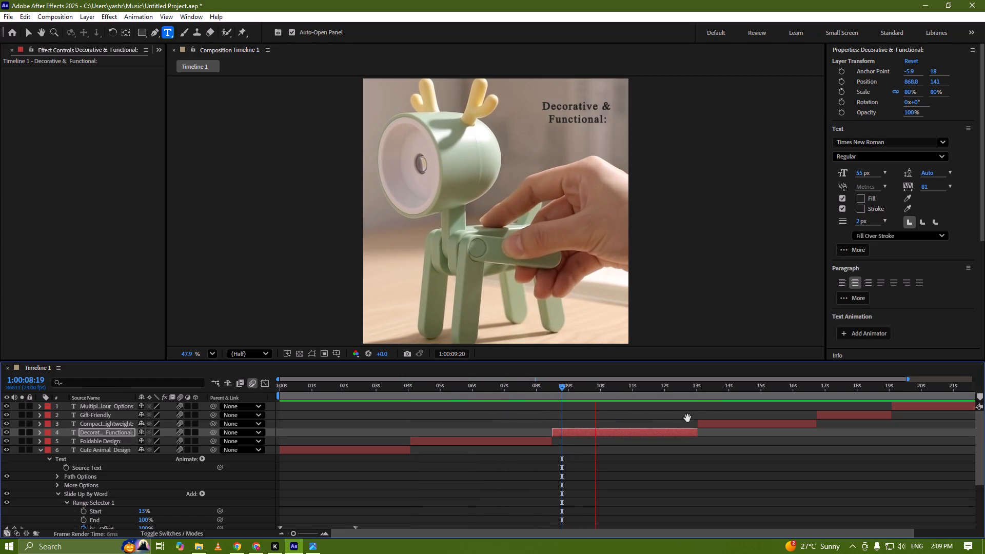
Paste the Slide Up By Word animator onto the Compact & Lightweight title at 1:00:13:03 and play it back.
left_click(698, 389)
left_click(721, 423)
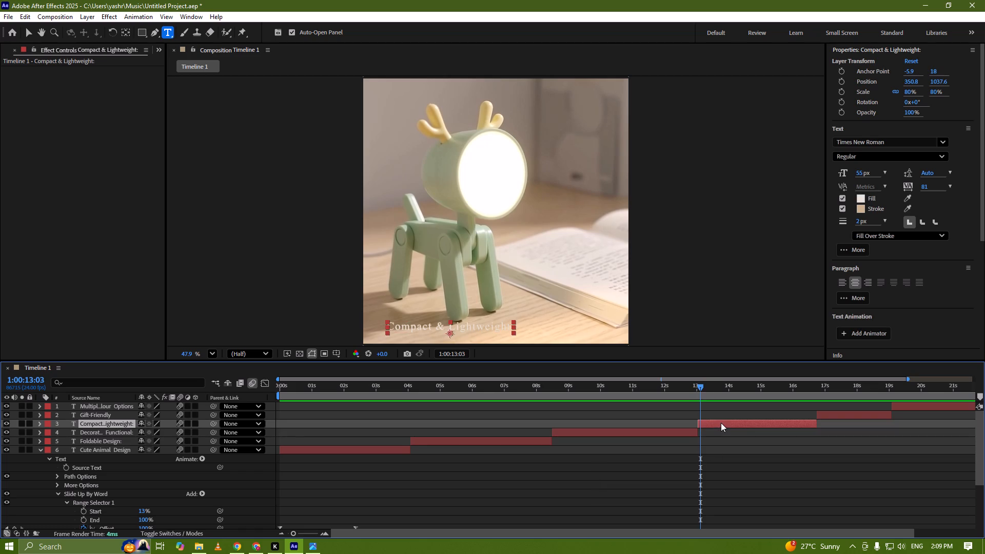
key("ctrl+v")
key("space")
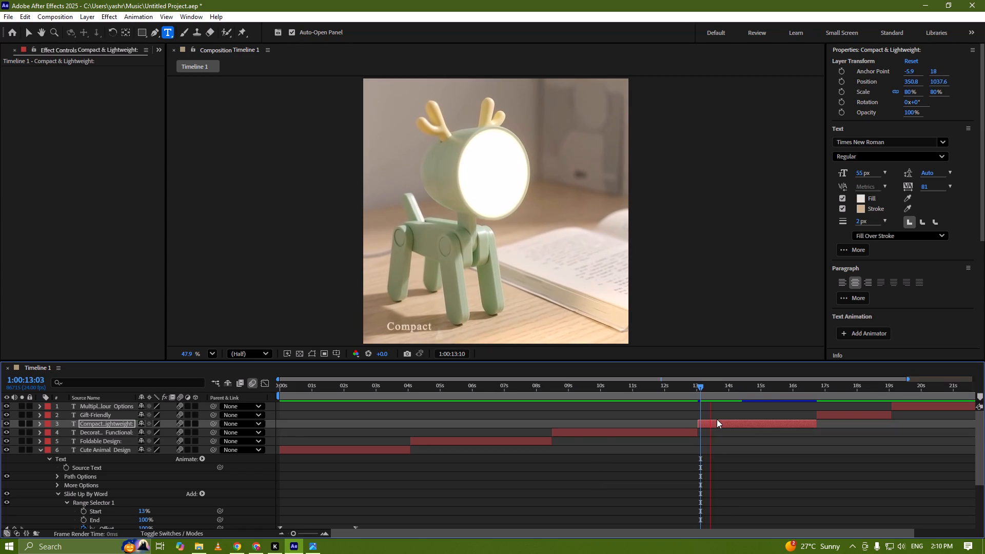
key("space")
Paste the Slide Up By Word animator onto the Gift-Friendly title at 1:00:16:21 and play it back.
left_click(821, 390)
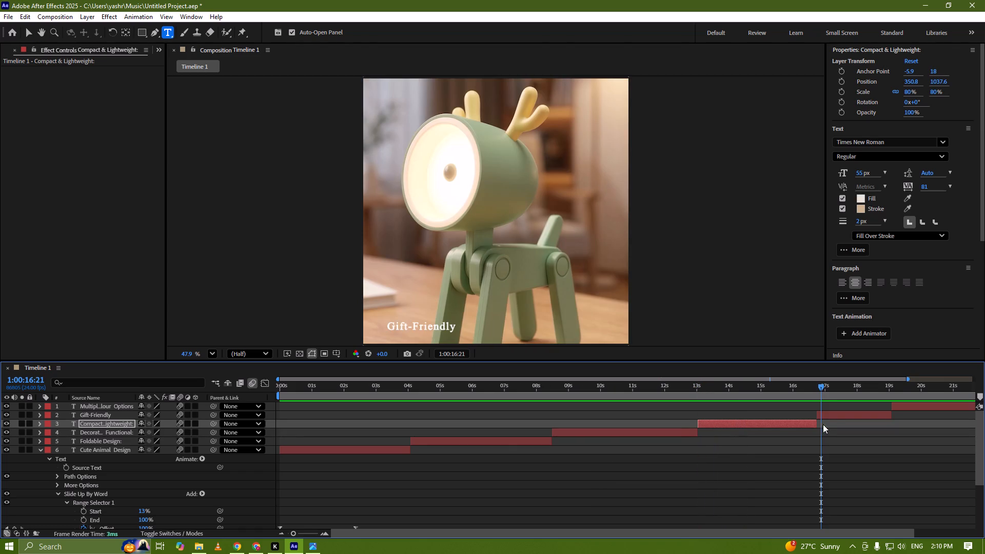
left_click(832, 417)
key("ctrl+v")
key("space")
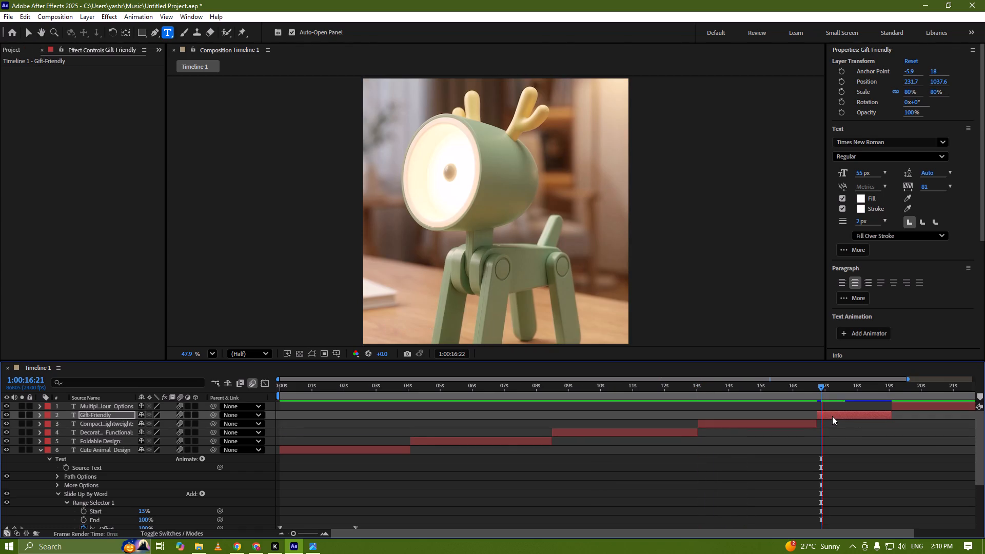
key("space")
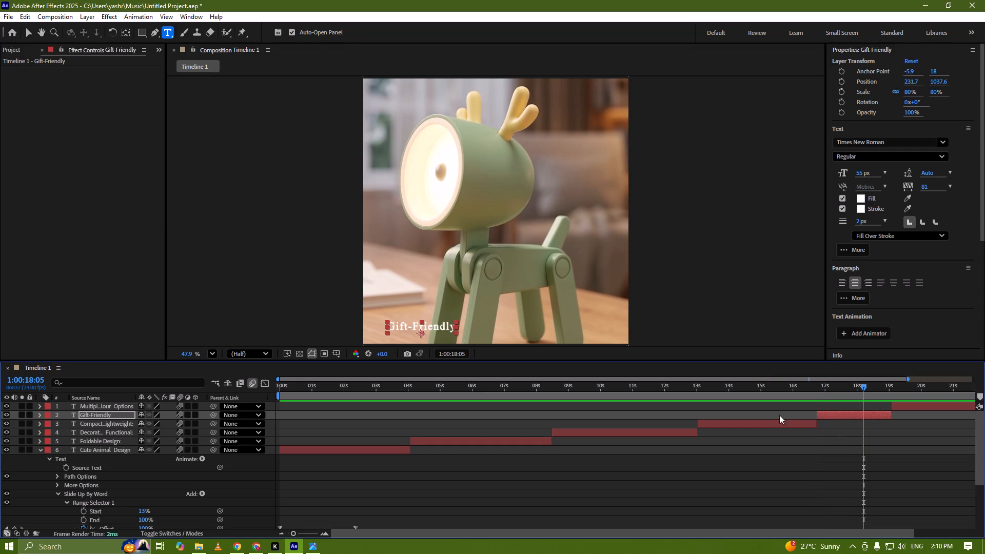
Paste the Slide Up By Word animator onto the Multiple Colour Options title at 1:00:19:04 and play back from 1:00:18:13.
scroll(576, 453, "down", 6, "shift")
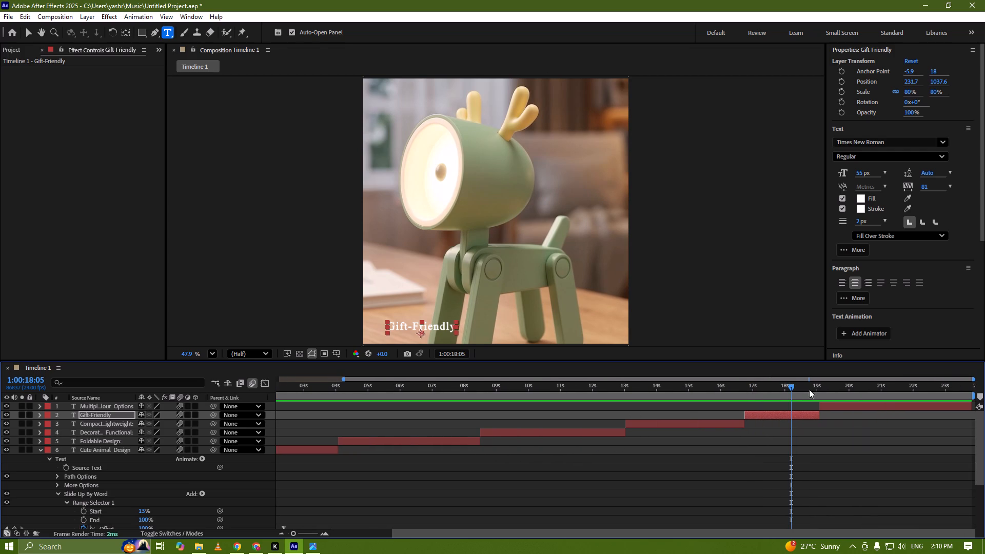
left_click(818, 388)
left_click(834, 406)
scroll(813, 418, "up", 4)
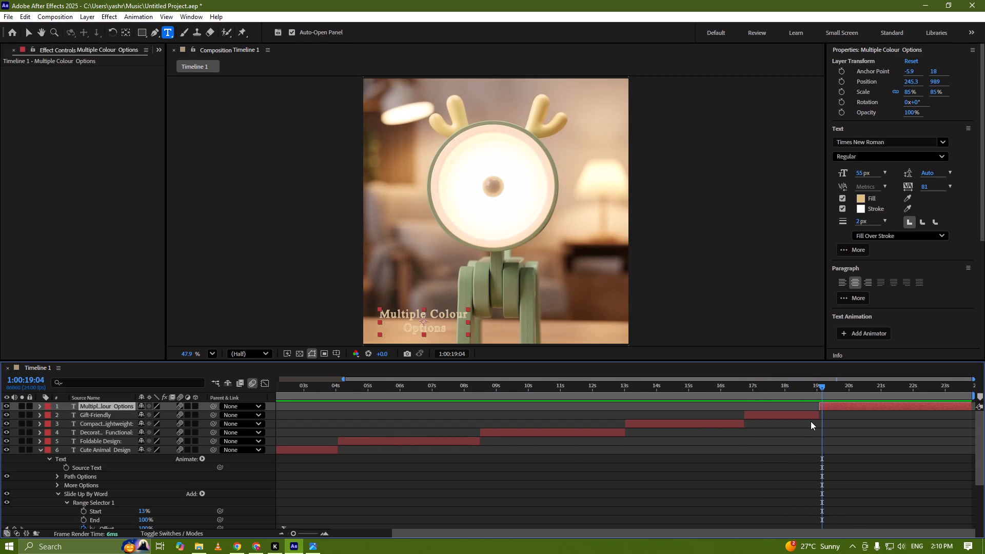
key("ctrl+v")
left_click_drag(821, 383, 802, 386)
key("space")
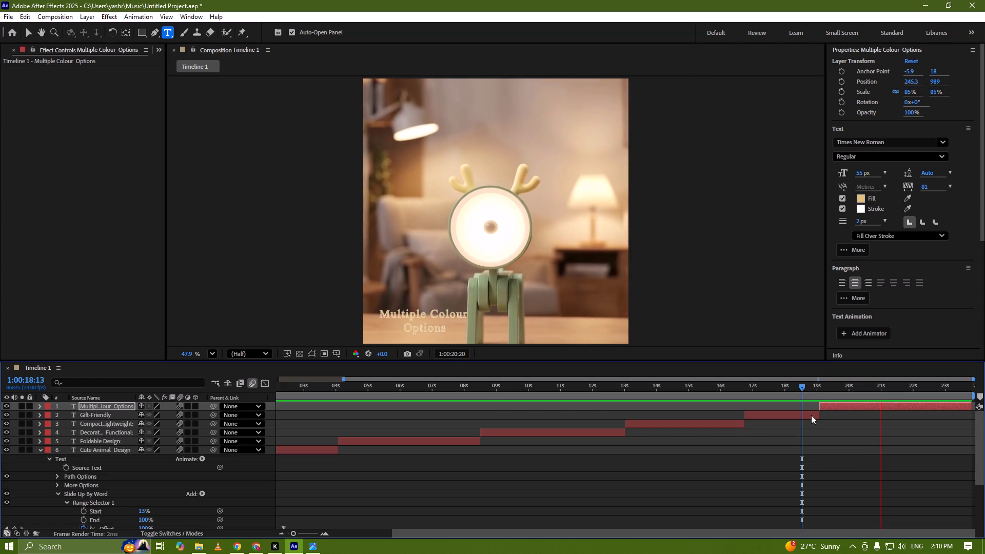
key("space")
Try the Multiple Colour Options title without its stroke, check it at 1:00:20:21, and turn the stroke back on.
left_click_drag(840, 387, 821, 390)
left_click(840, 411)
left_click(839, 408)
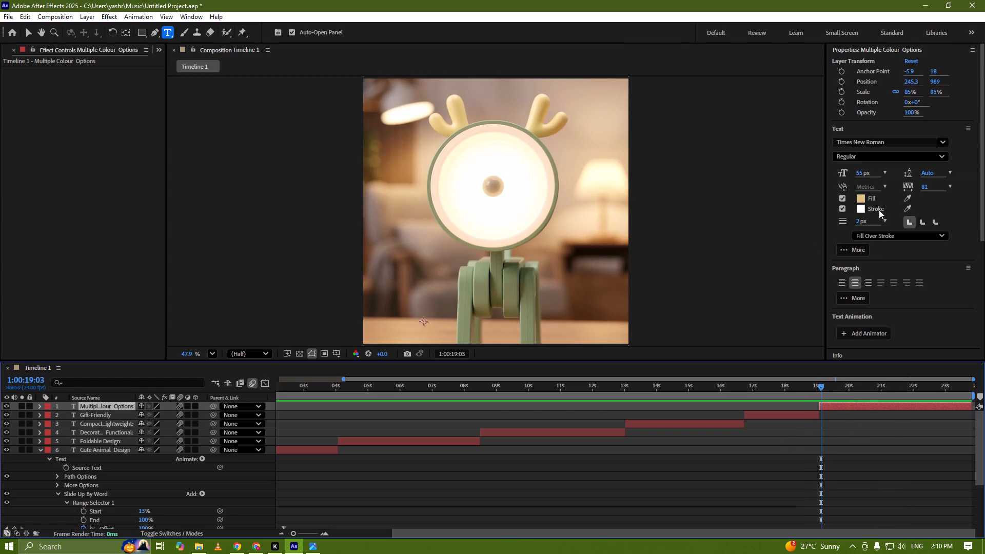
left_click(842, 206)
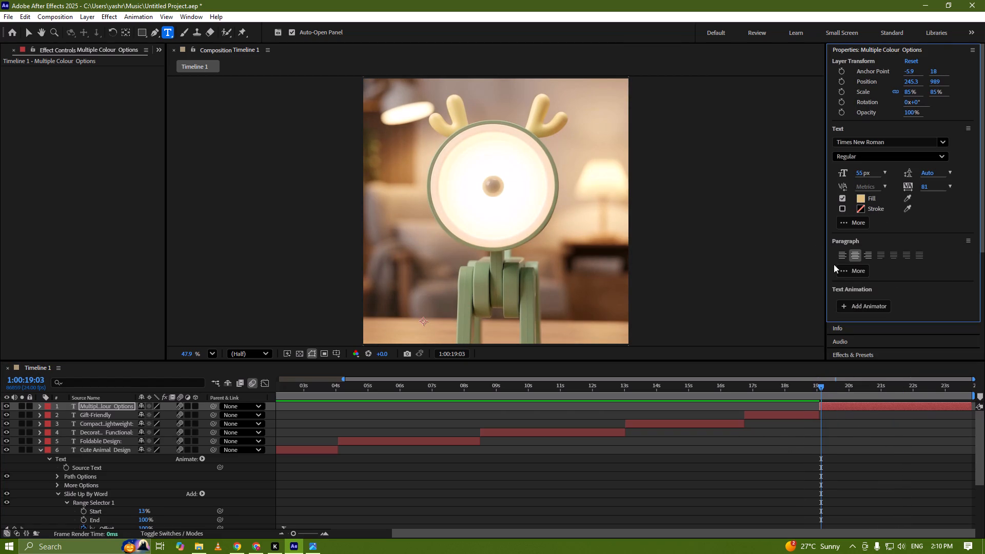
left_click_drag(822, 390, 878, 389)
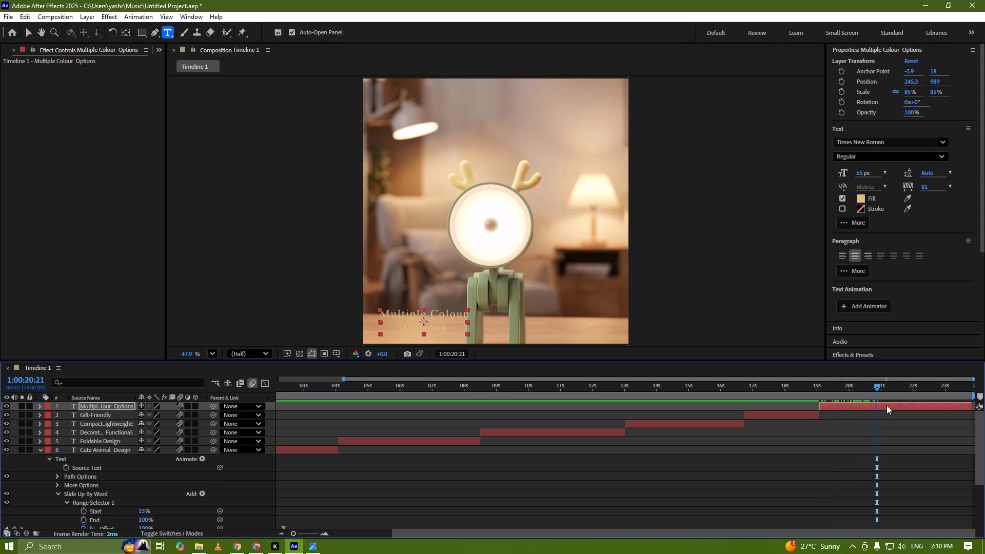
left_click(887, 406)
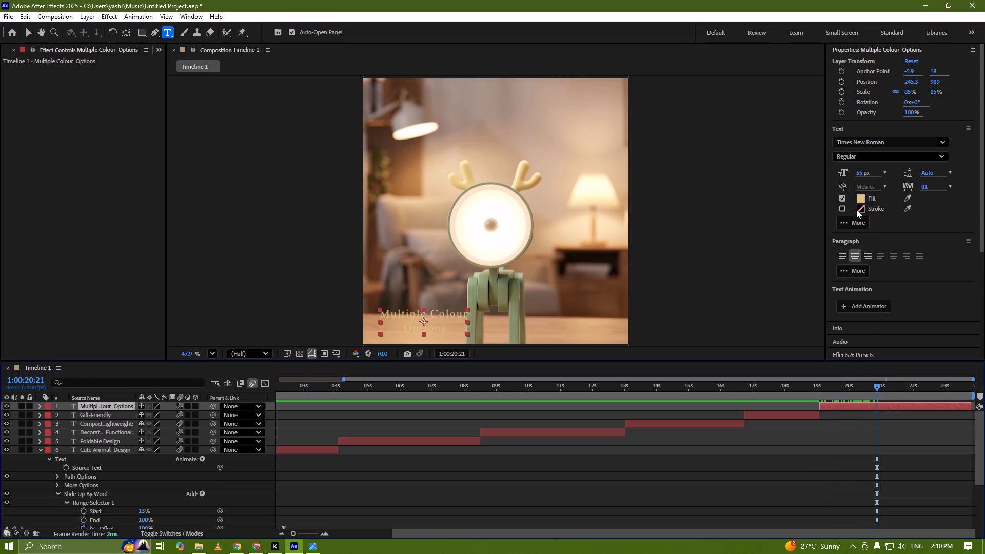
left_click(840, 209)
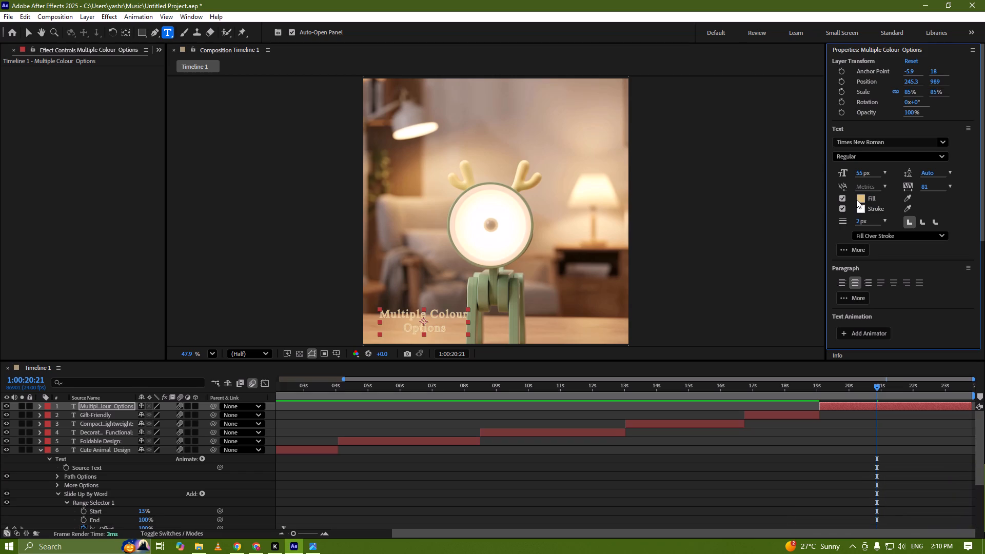
Change the Multiple Colour Options title's fill to white (FFFFFF) and check it through about 1:00:22:04.
left_click(858, 200)
left_click_drag(435, 237, 334, 183)
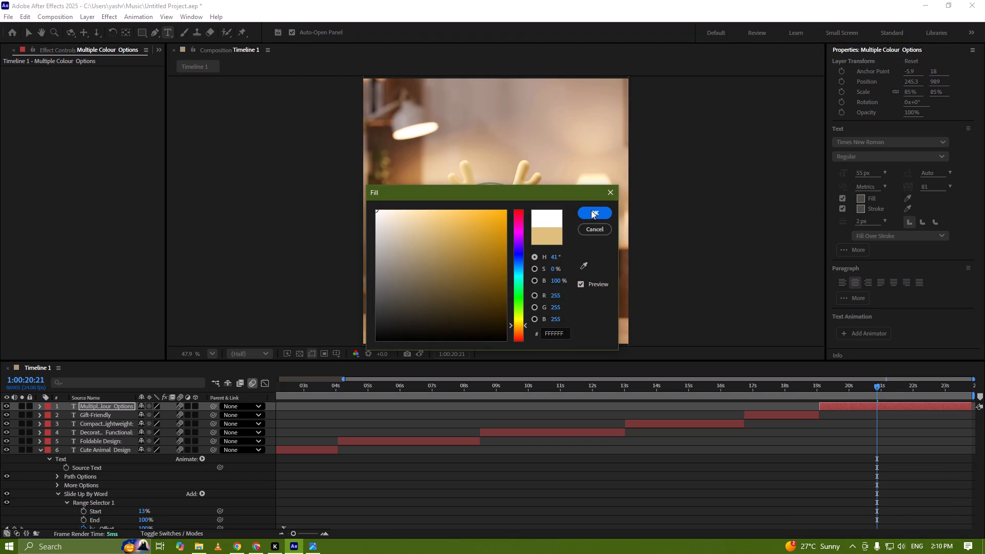
left_click(591, 210)
left_click_drag(890, 385, 929, 384)
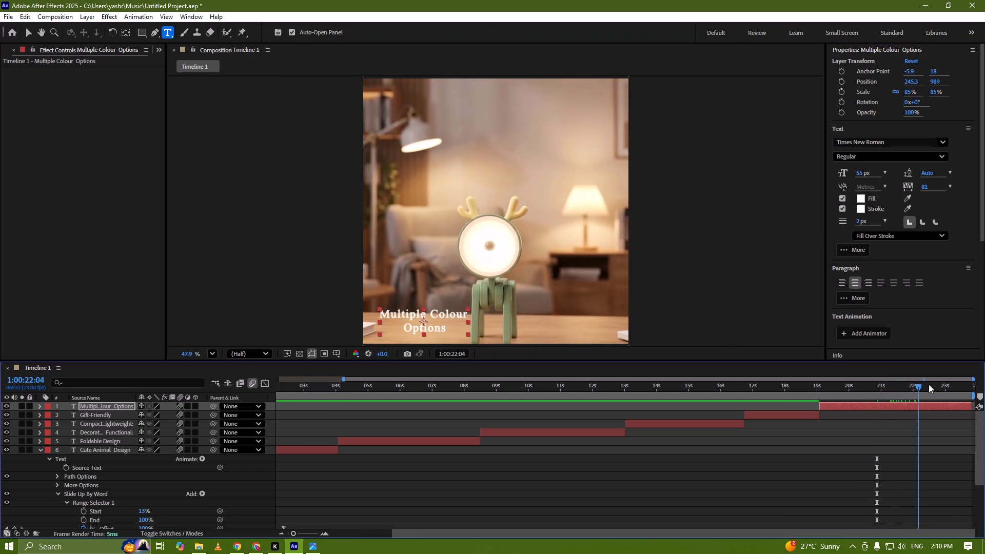
Play the video back from 1:00:00:00 to review all the titles, with the layer properties collapsed.
left_click_drag(929, 384, 584, 390)
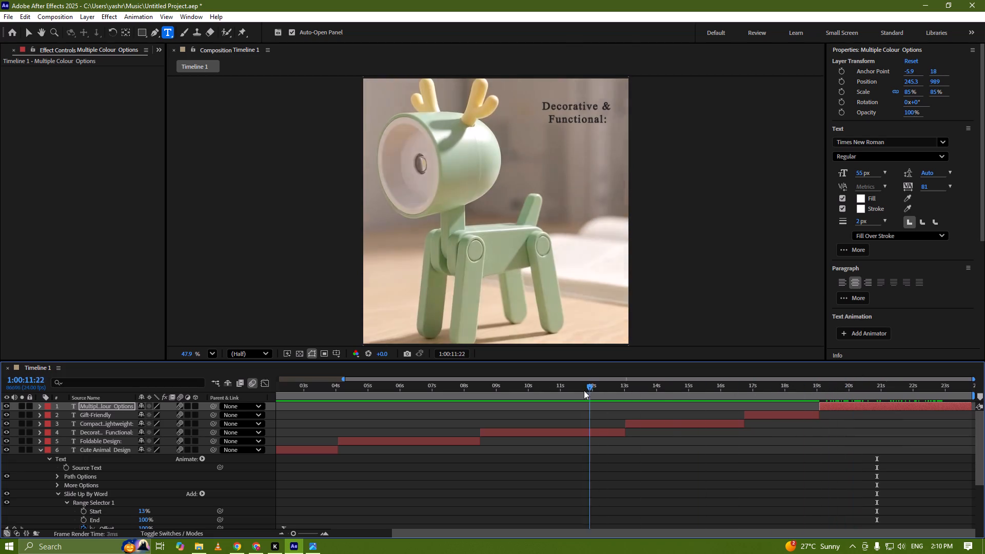
left_click_drag(584, 390, 268, 377)
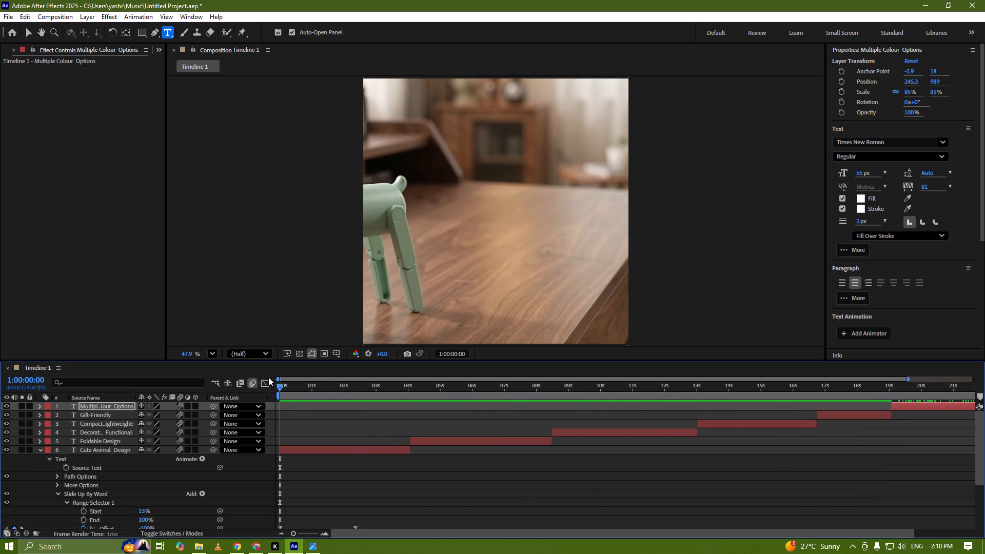
left_click_drag(268, 377, 231, 372)
key("space")
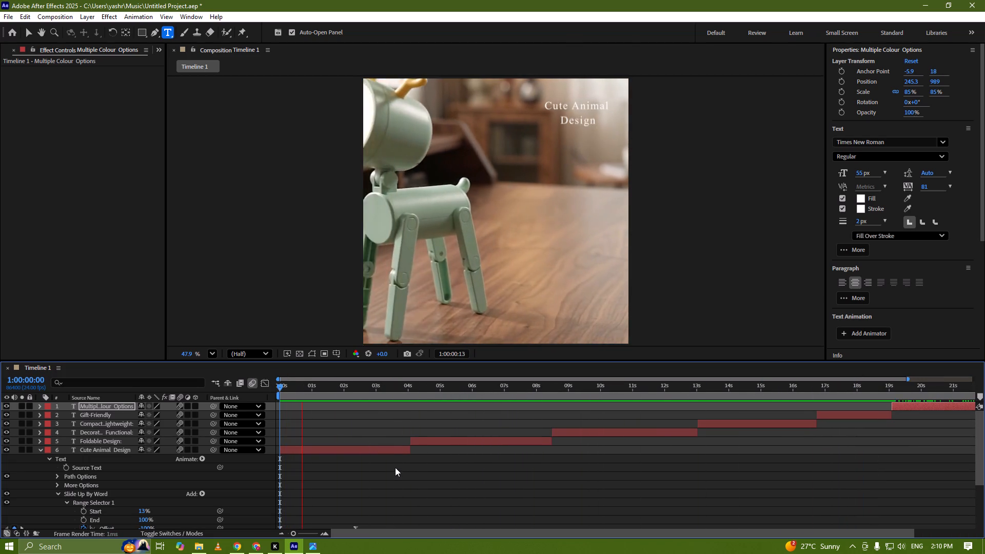
left_click(431, 480)
key("u")
key("u")
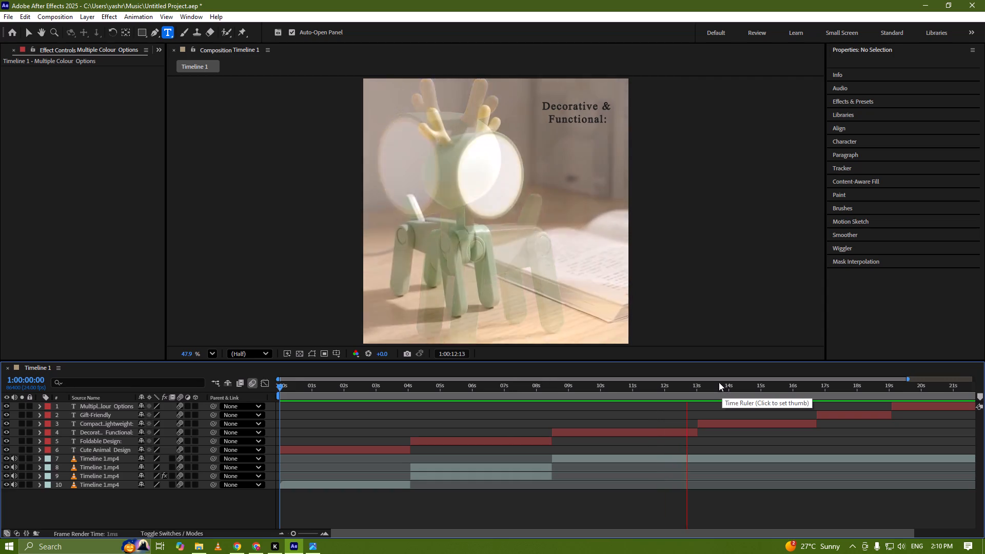
key("space")
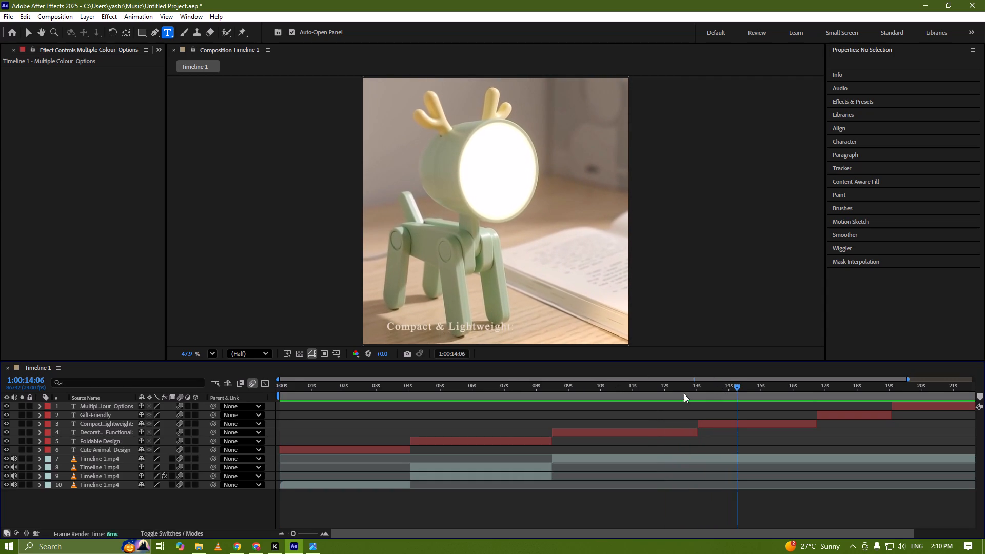
Trim the Decorative & Functional title's end to about 1:00:12:21 and extend the Compact & Lightweight title's start back to about 1:00:12:10.
left_click_drag(684, 387, 710, 386)
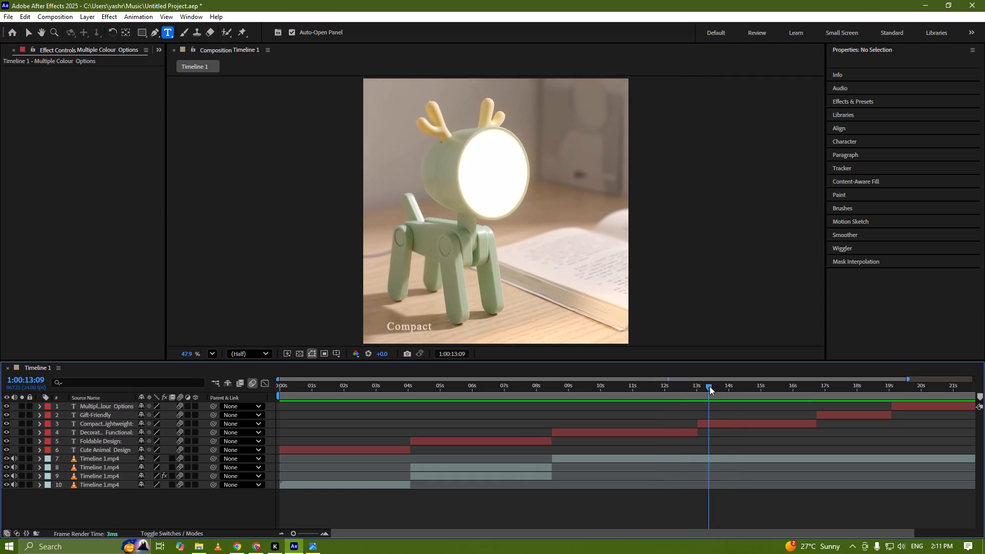
left_click_drag(710, 386, 682, 391)
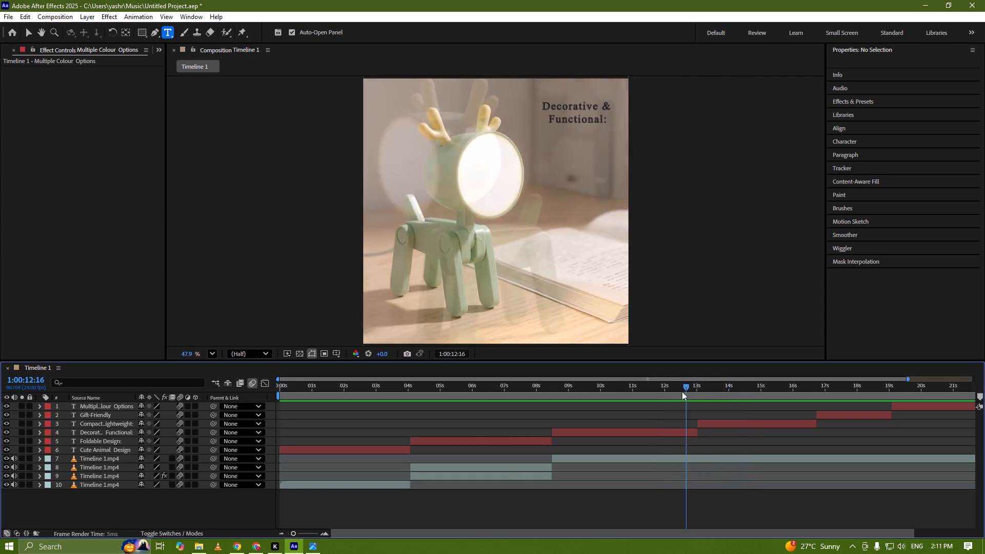
left_click_drag(682, 391, 665, 388)
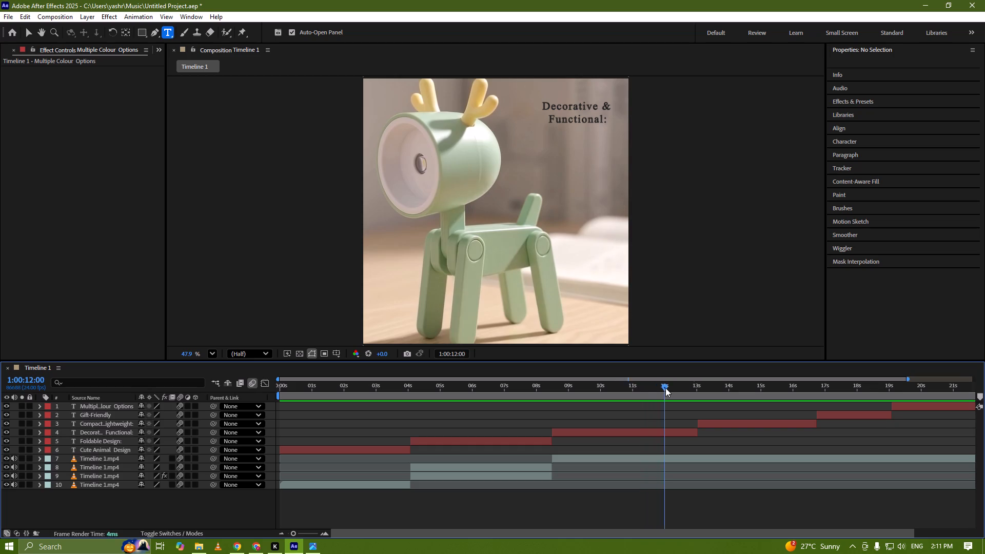
left_click_drag(665, 388, 665, 386)
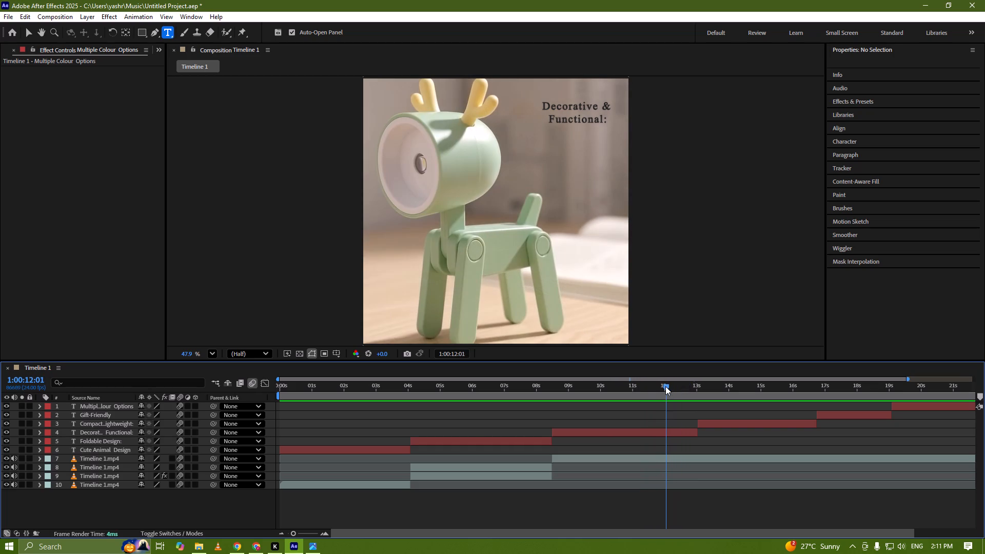
left_click_drag(665, 386, 668, 385)
left_click(664, 432)
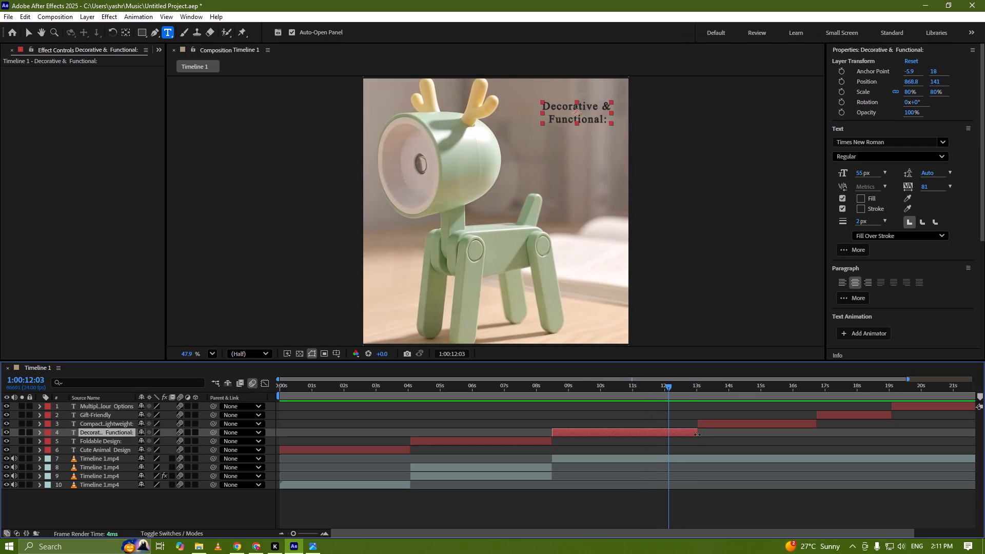
left_click_drag(697, 434, 693, 427)
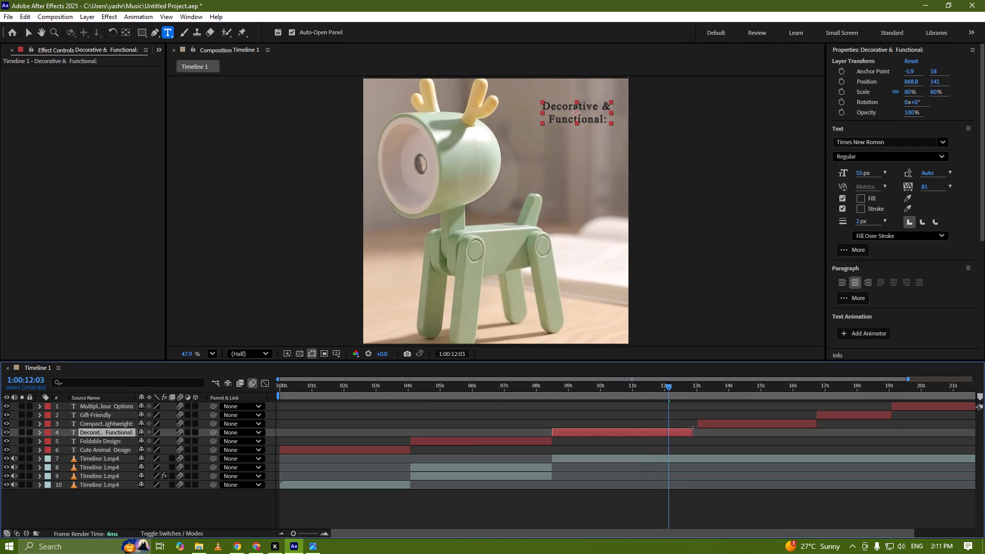
left_click_drag(693, 427, 693, 427)
left_click_drag(698, 422, 679, 423)
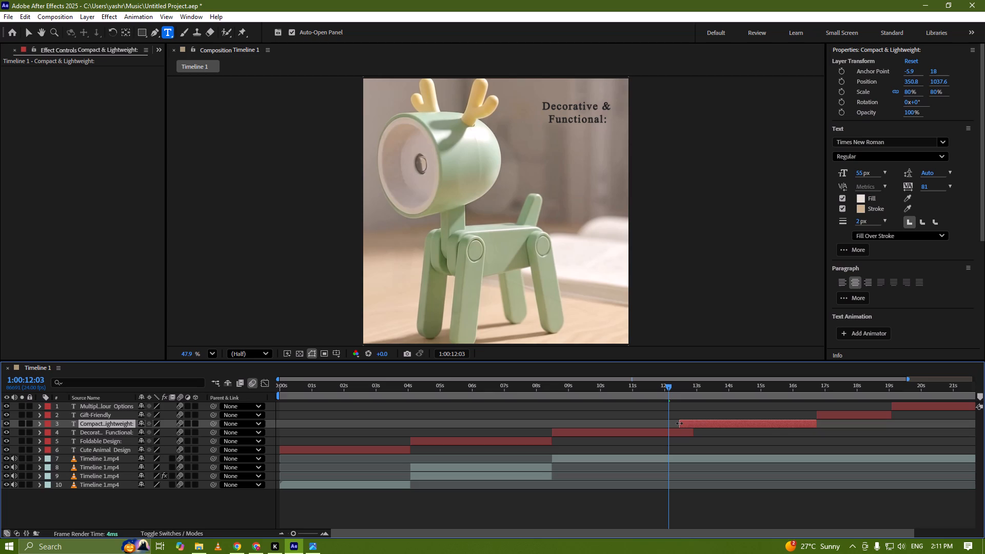
left_click_drag(679, 423, 678, 422)
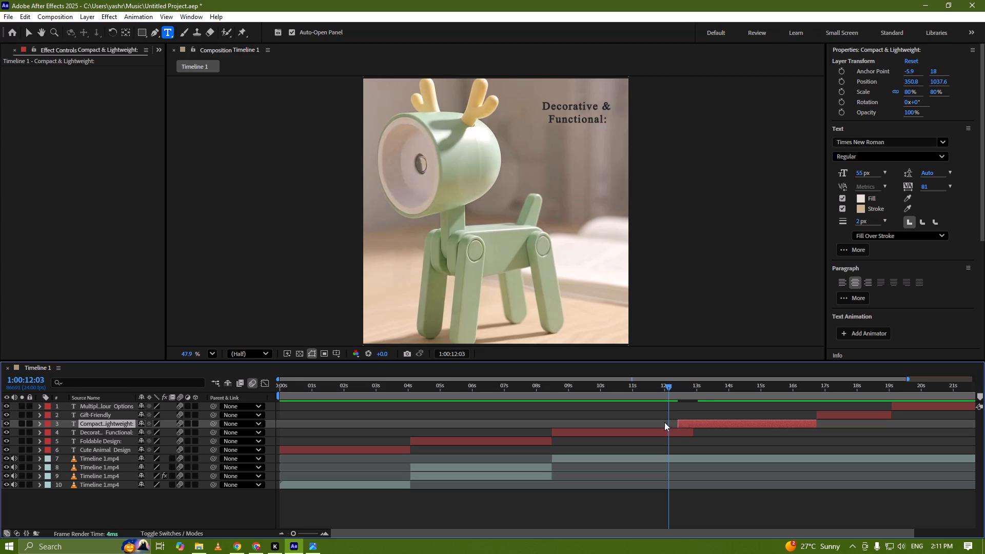
Keyframe the Decorative & Functional title's opacity to fade out from 100% at 1:00:11:15 to 1% at 1:00:12:21.
left_click(660, 432)
key("o")
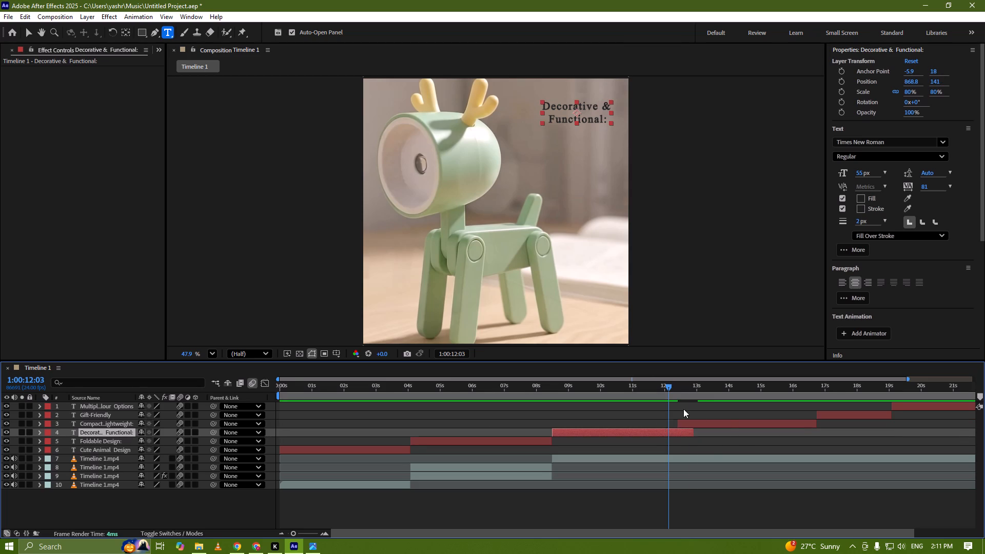
left_click_drag(666, 385, 652, 387)
left_click(655, 430)
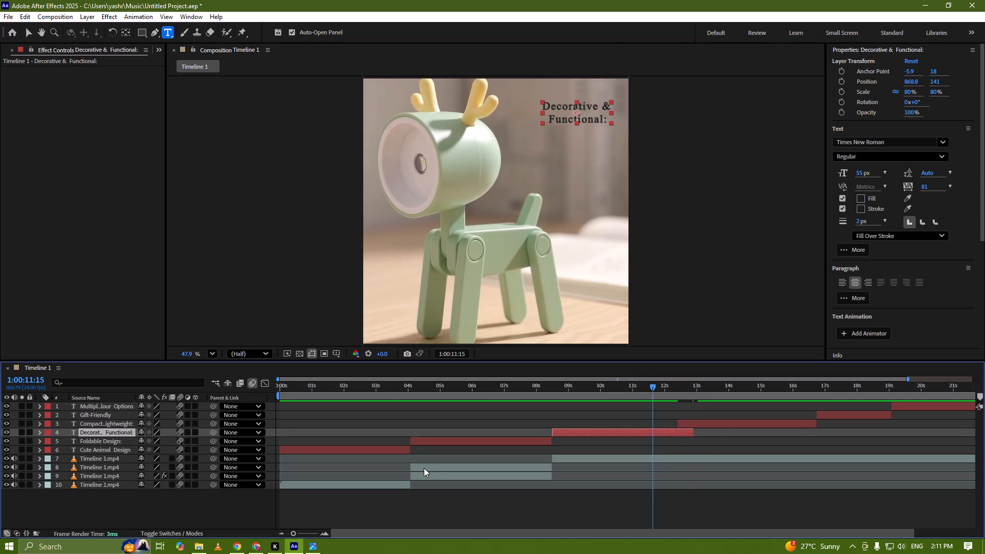
key("t")
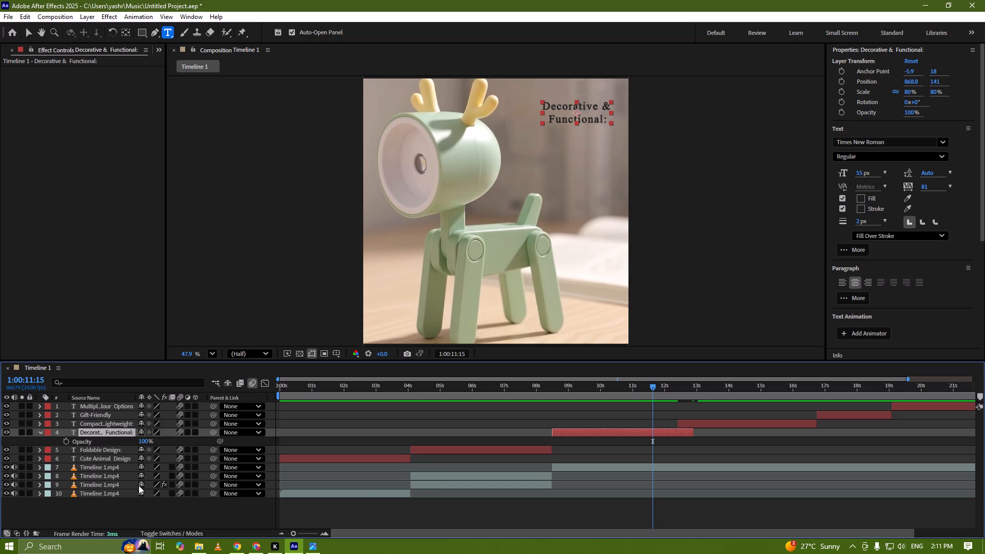
left_click(68, 443)
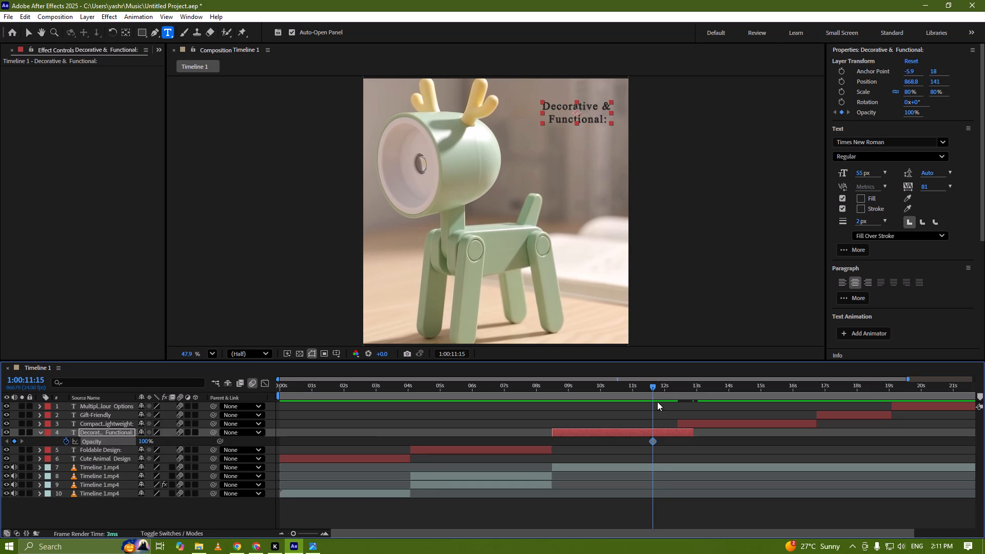
left_click_drag(661, 395, 693, 396)
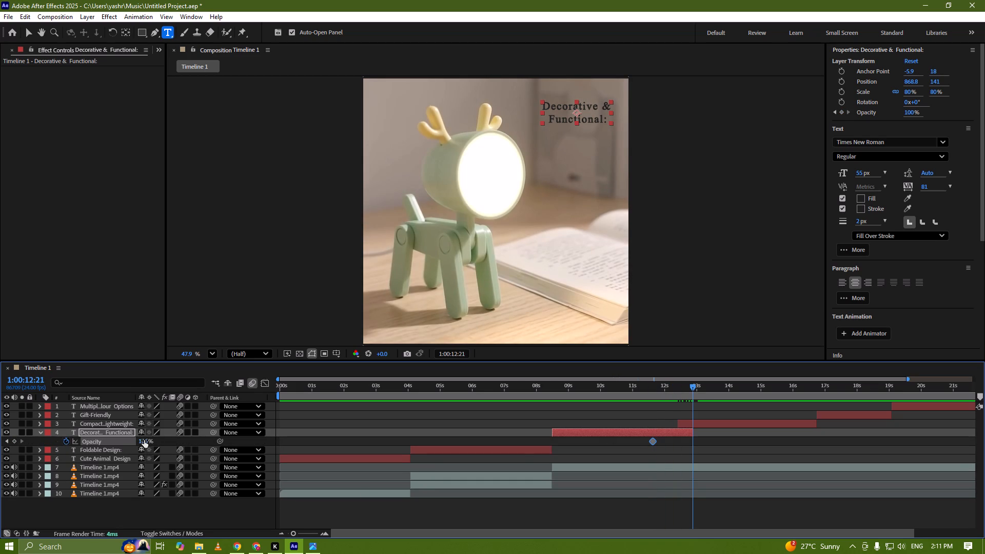
left_click_drag(146, 440, 0, 432)
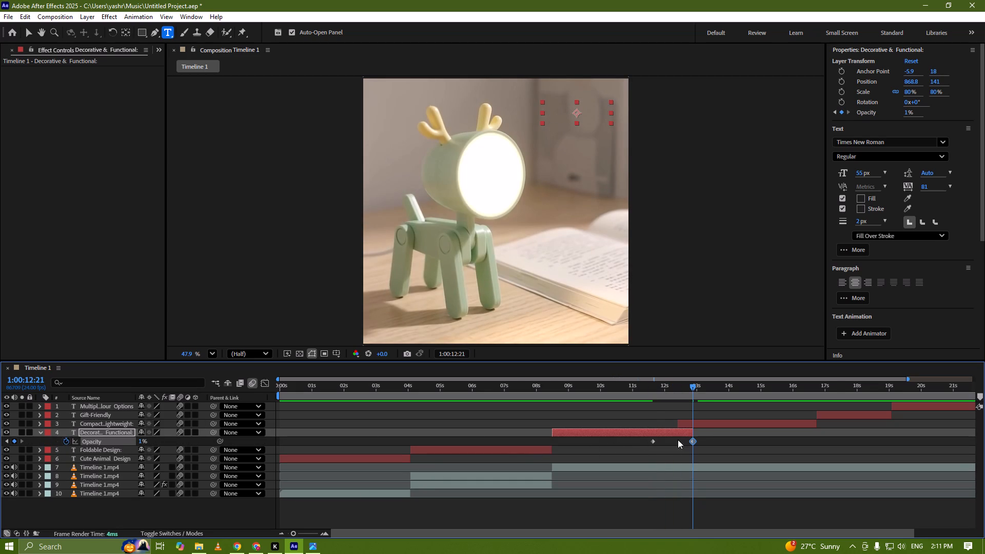
Keyframe the Compact & Lightweight title's opacity to fade in from 0% at its start to full by about 1:00:13:08.
left_click(693, 422)
key("t")
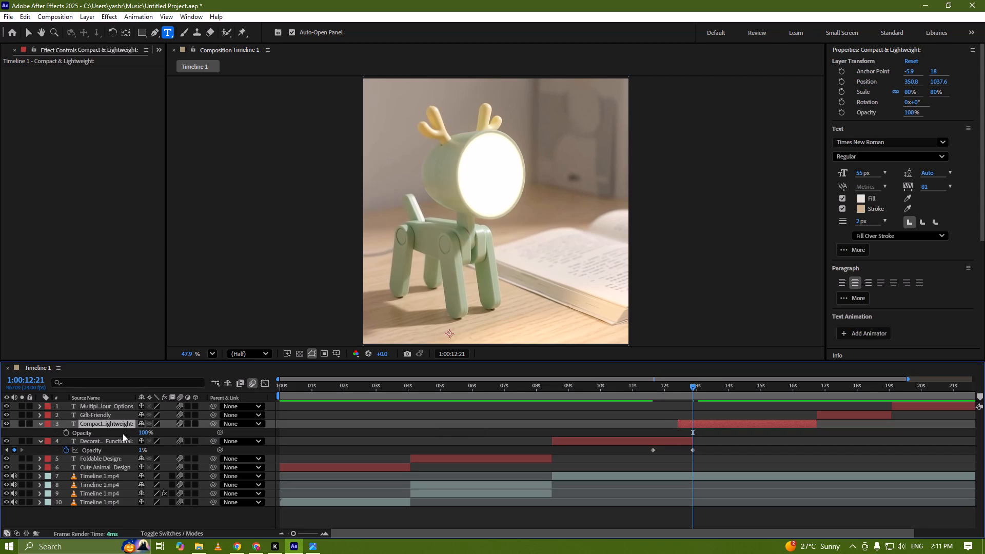
left_click(64, 433)
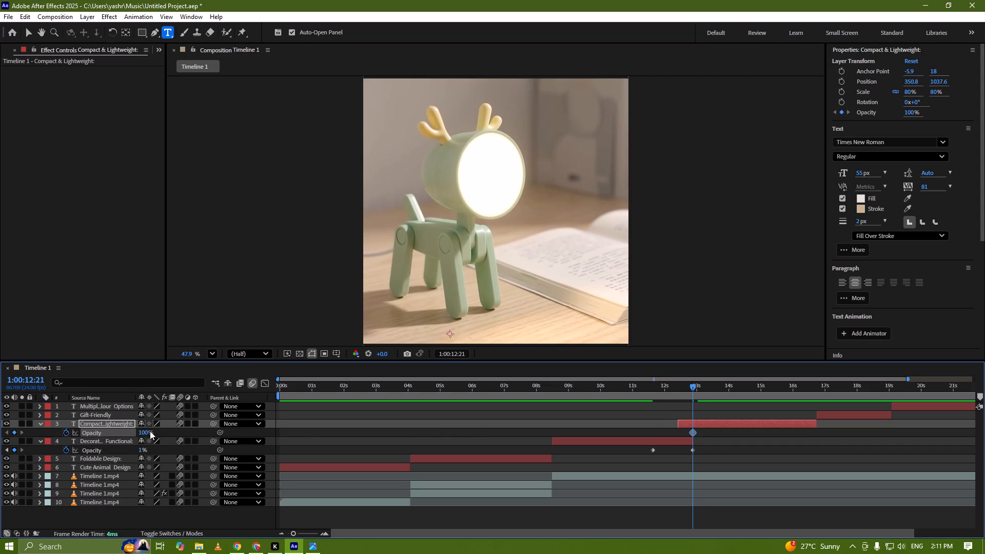
left_click_drag(144, 431, 84, 435)
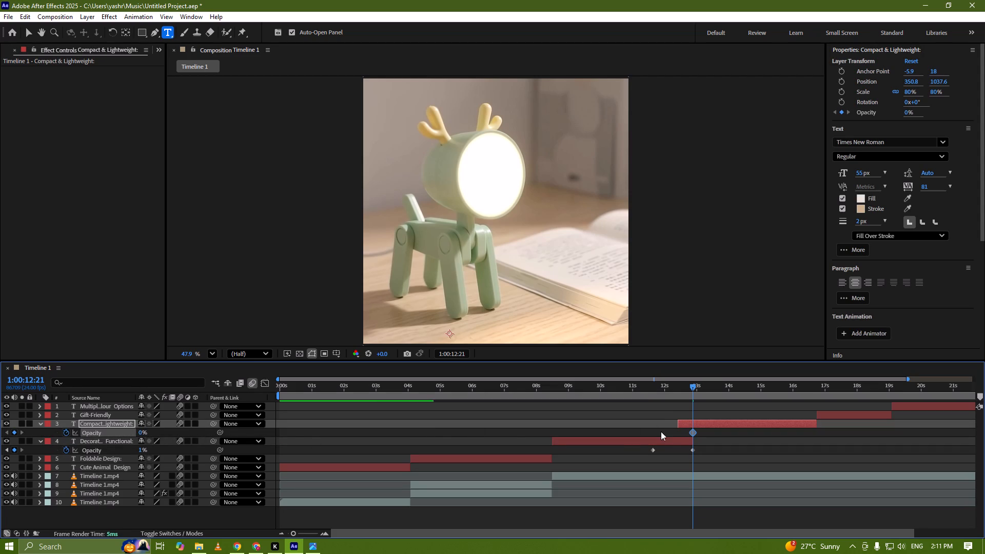
left_click_drag(694, 433, 678, 436)
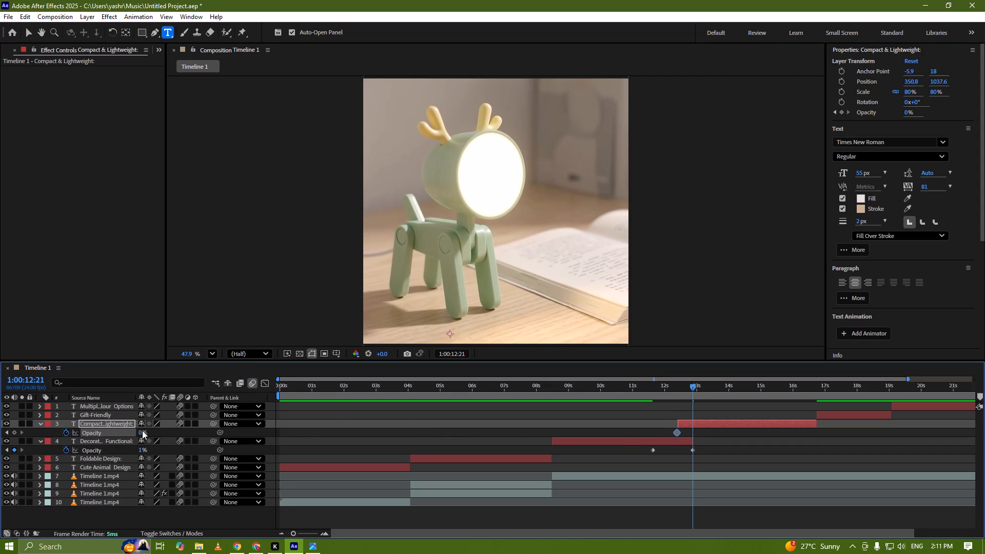
left_click_drag(141, 431, 552, 442)
left_click_drag(692, 433, 706, 434)
Play back the crossfade between the two titles from 1:00:11:15 and save the project.
left_click_drag(632, 390, 652, 388)
key("space")
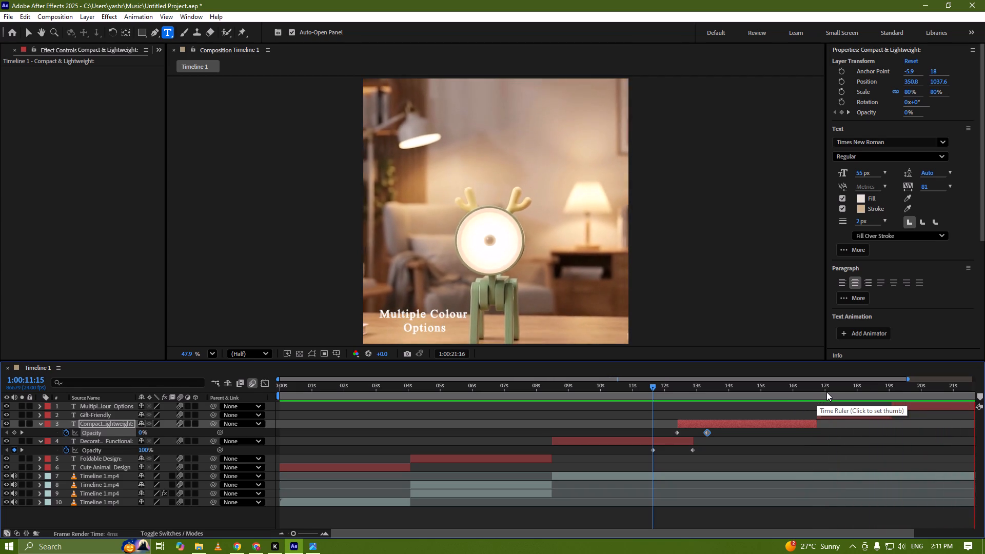
key("ctrl+s")
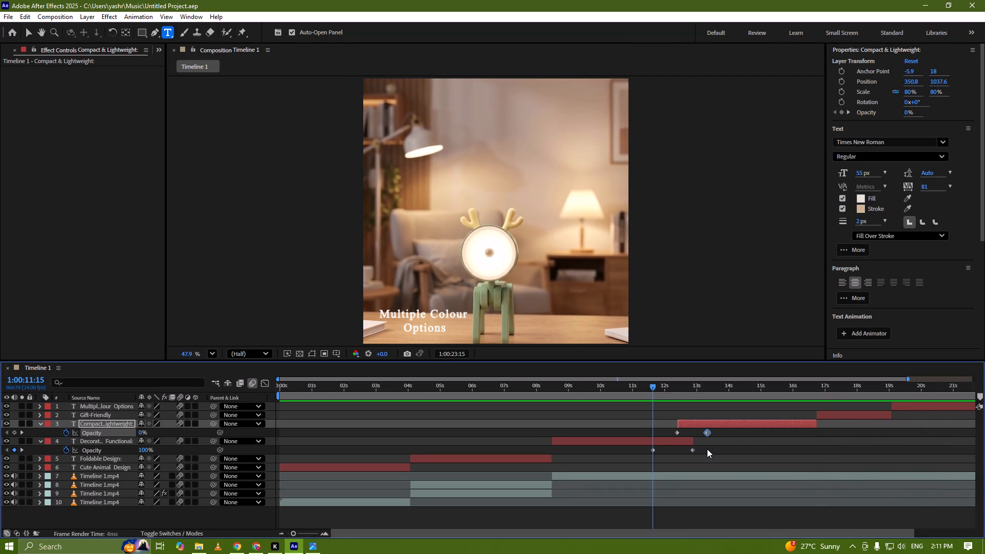
scroll(706, 449, "down", 5, "alt")
left_click(703, 442)
scroll(703, 442, "down", 1)
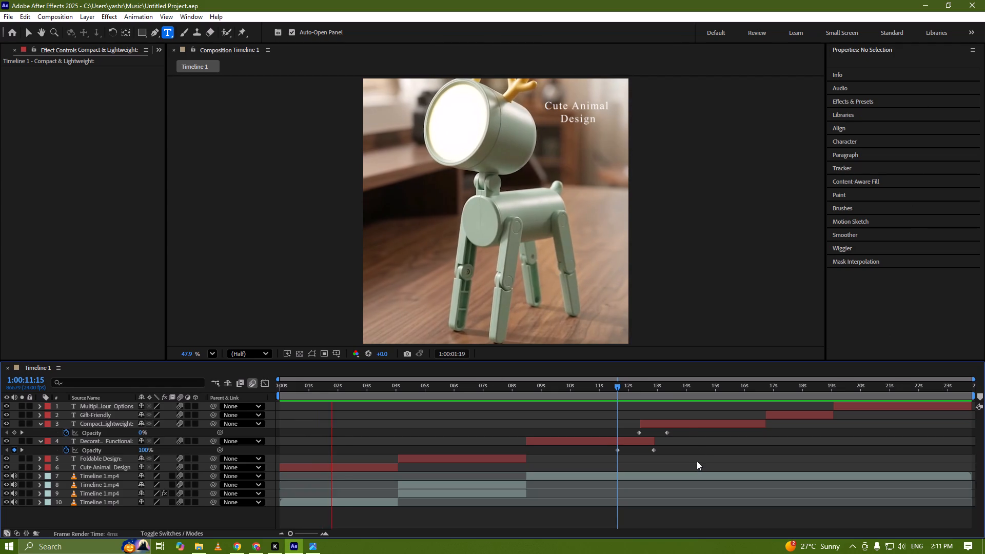
key("space")
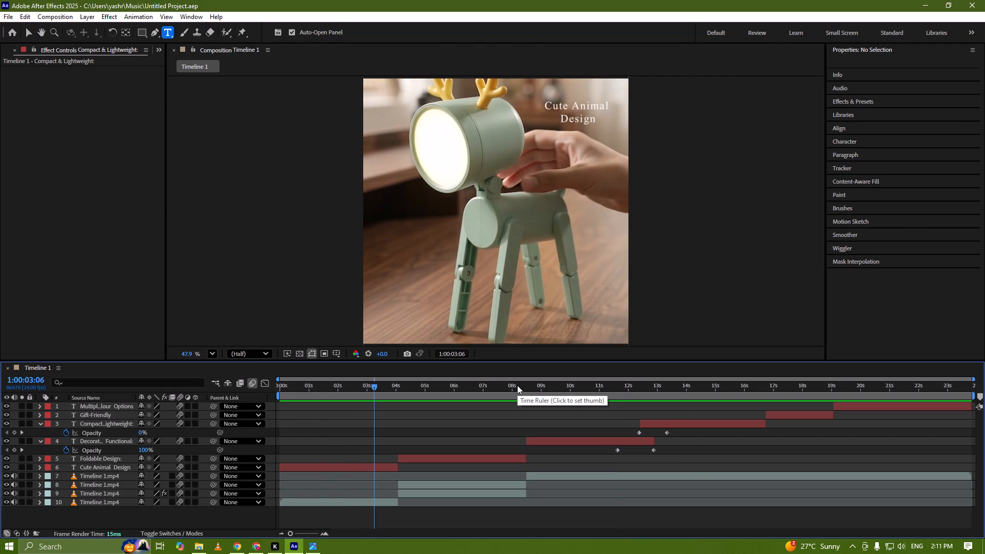
Add the Timeline 1 composition to the render queue and set its H.264 output as Timeline 1 in the Documents folder.
key("ctrl+m")
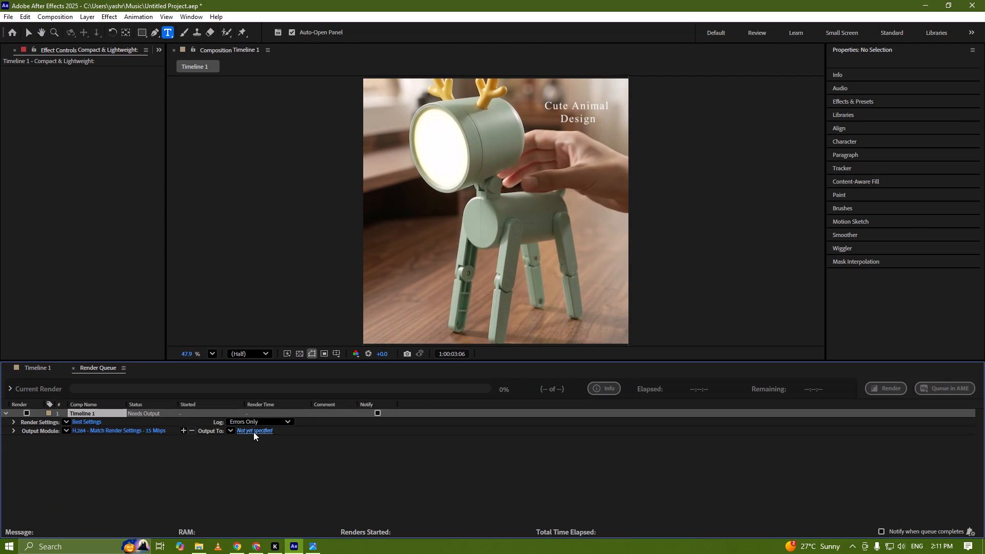
left_click(263, 429)
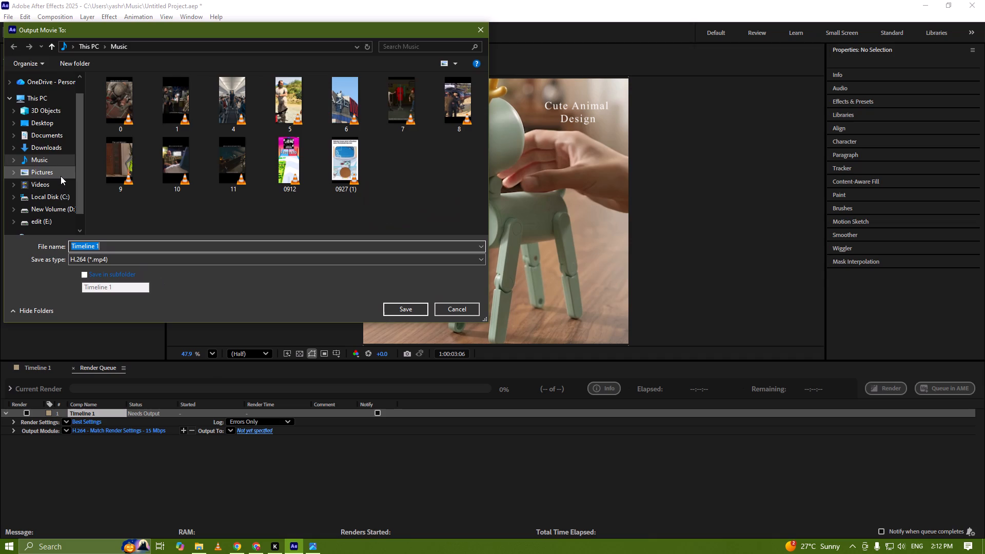
left_click(71, 138)
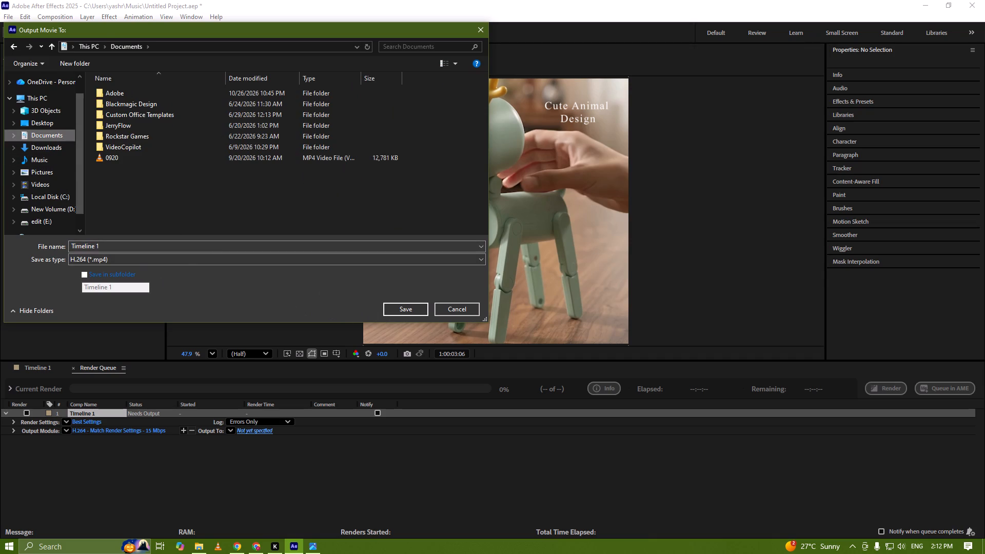
left_click(403, 312)
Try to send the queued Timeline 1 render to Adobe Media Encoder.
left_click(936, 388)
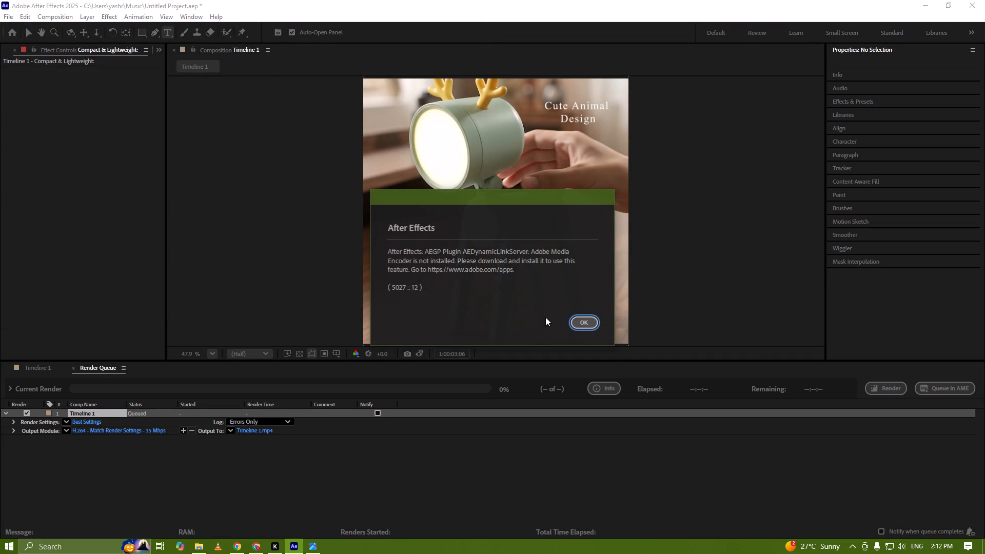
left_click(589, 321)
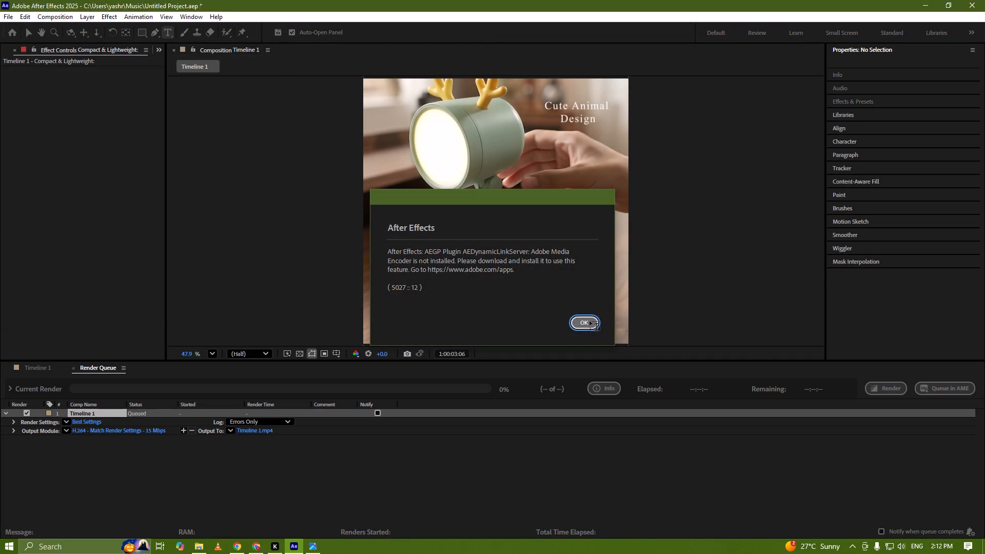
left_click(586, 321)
Start rendering Timeline 1 directly from the render queue.
left_click(877, 390)
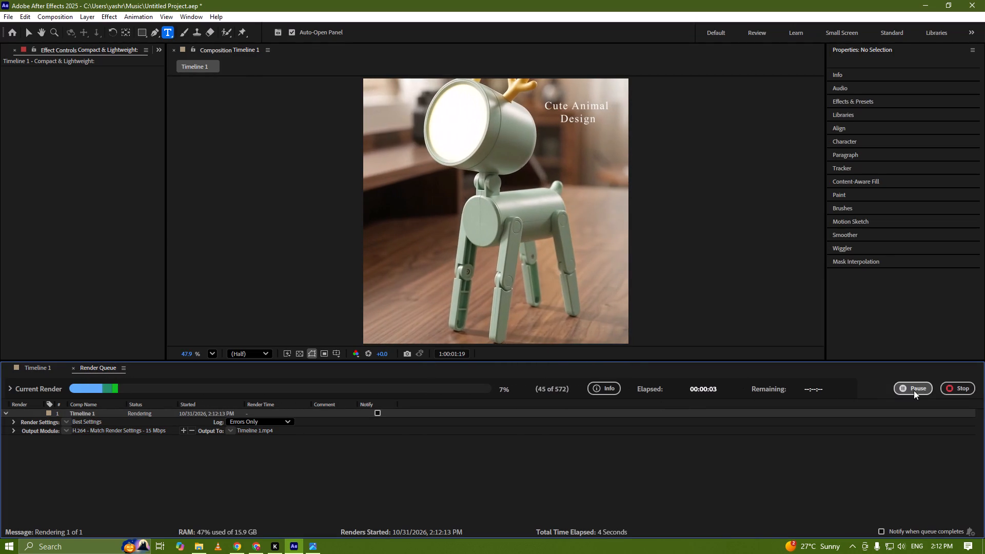
Stop the running Timeline 1 render and delete the stopped item from the render queue.
left_click(914, 390)
left_click(944, 390)
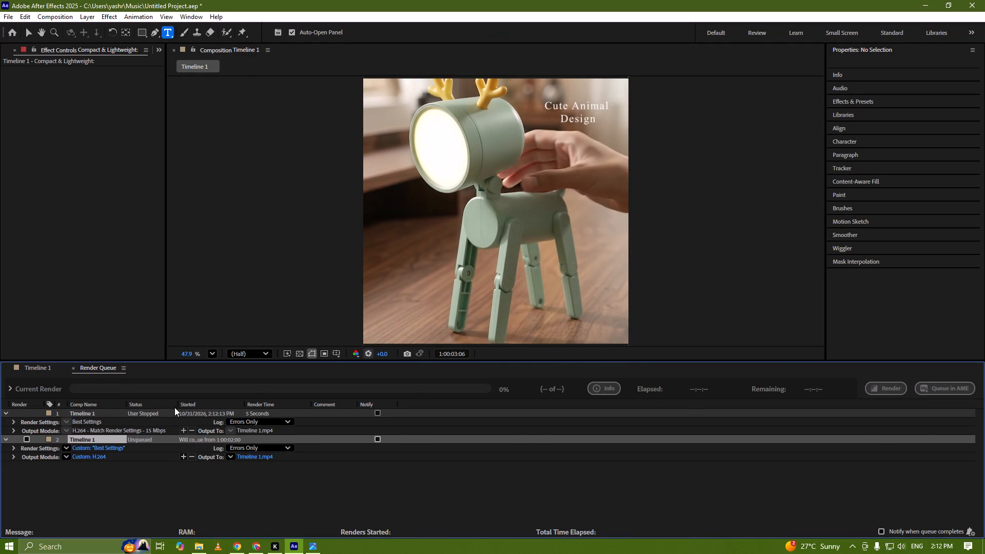
left_click(74, 409)
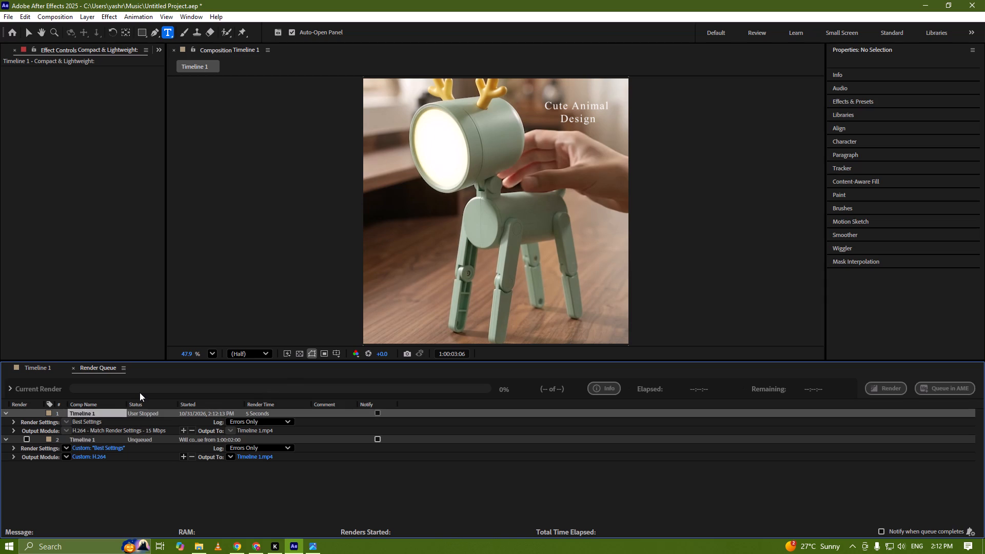
key("Delete")
Accept the Best Settings render options and H.264 output module for the remaining Timeline 1 item, and start rendering it.
left_click(107, 423)
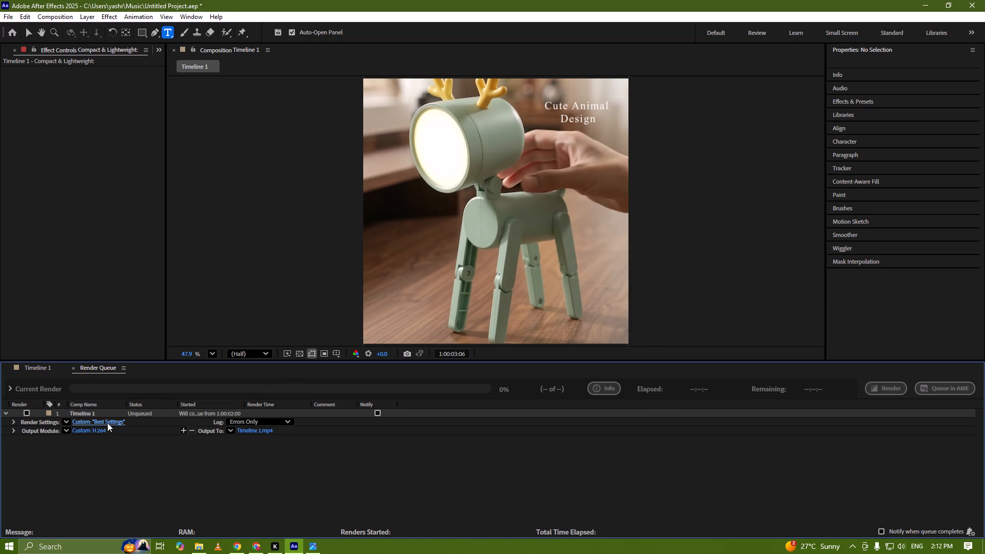
double_click(447, 206)
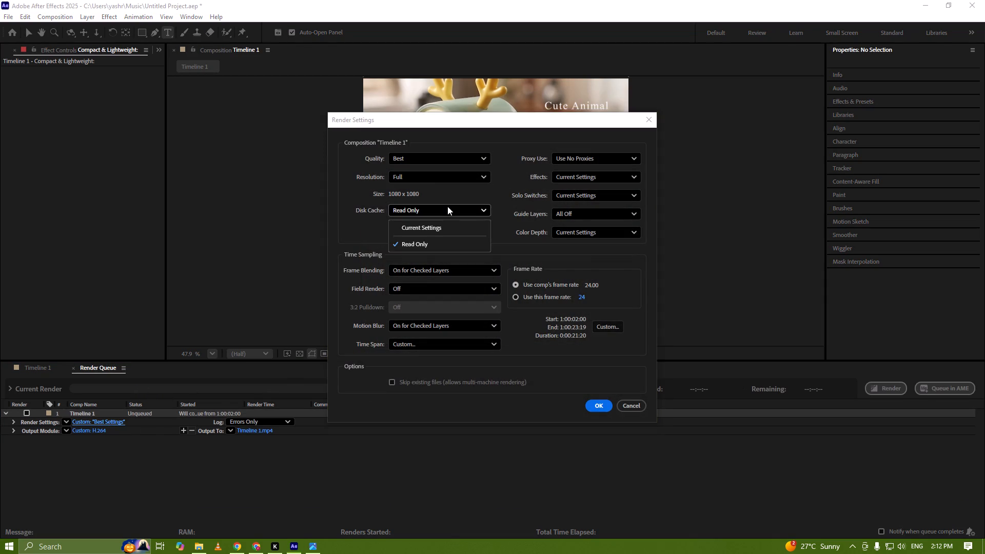
left_click(600, 409)
left_click(92, 432)
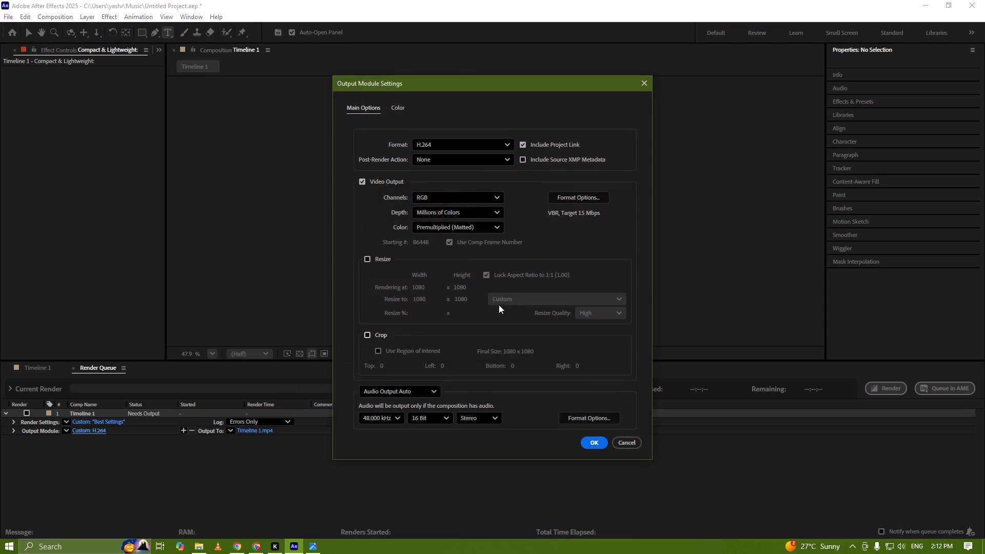
left_click(591, 438)
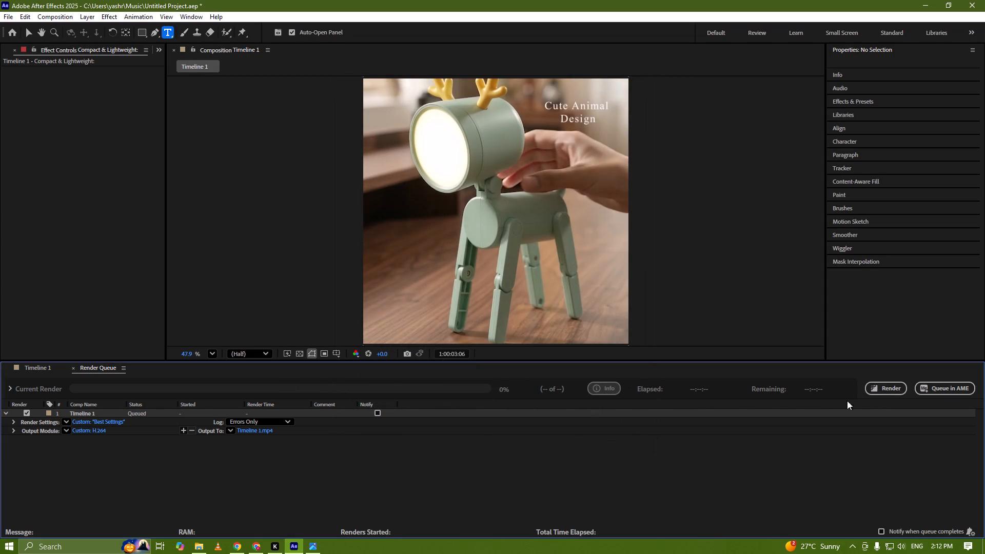
left_click(877, 393)
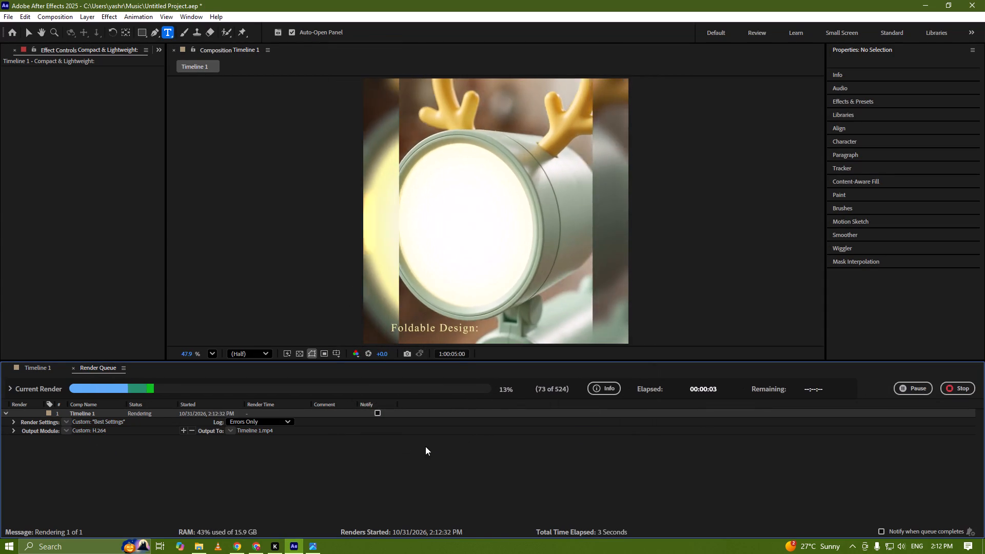
key("ctrl+shift+Escape")
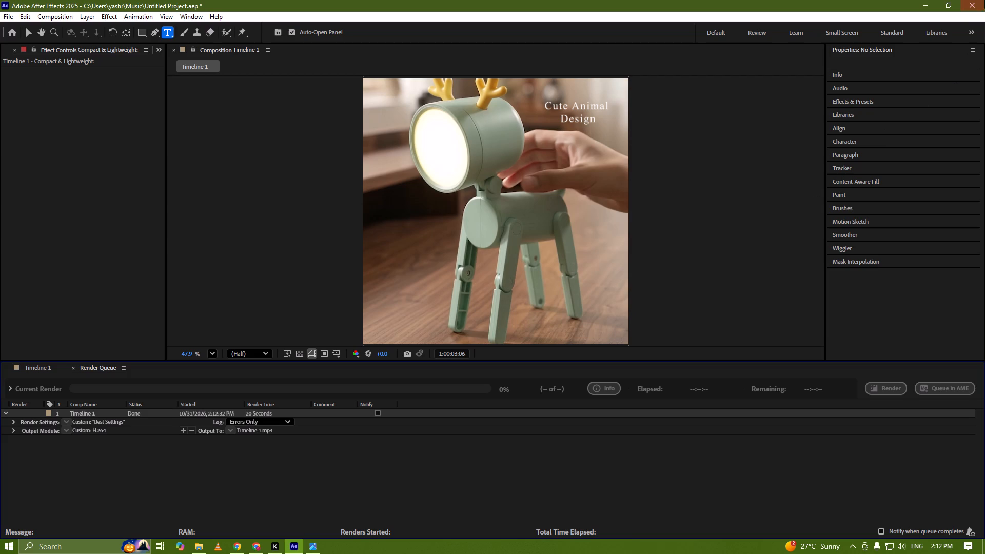
Close After Effects, saving the changes to Untitled Project.aep.
left_click(983, 0)
left_click(480, 304)
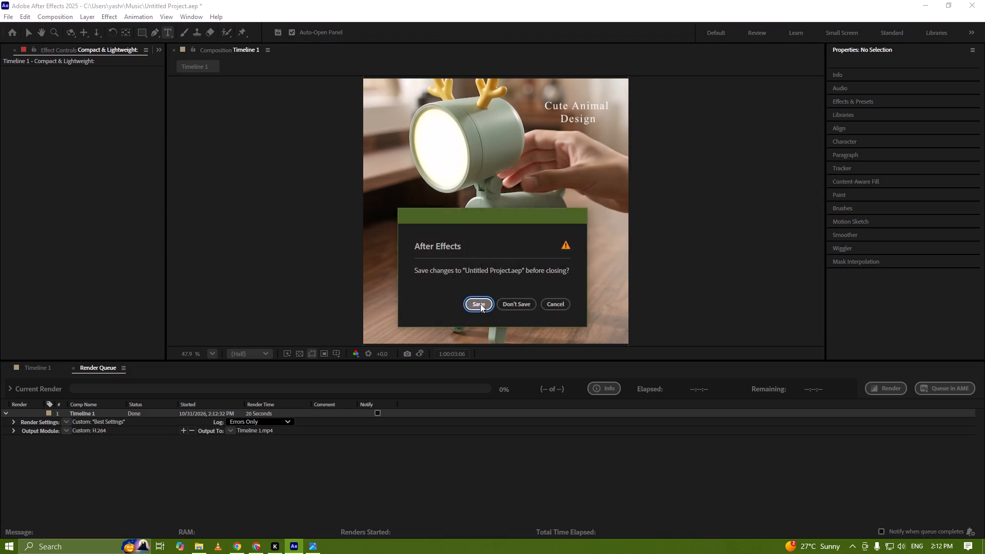
left_click(309, 550)
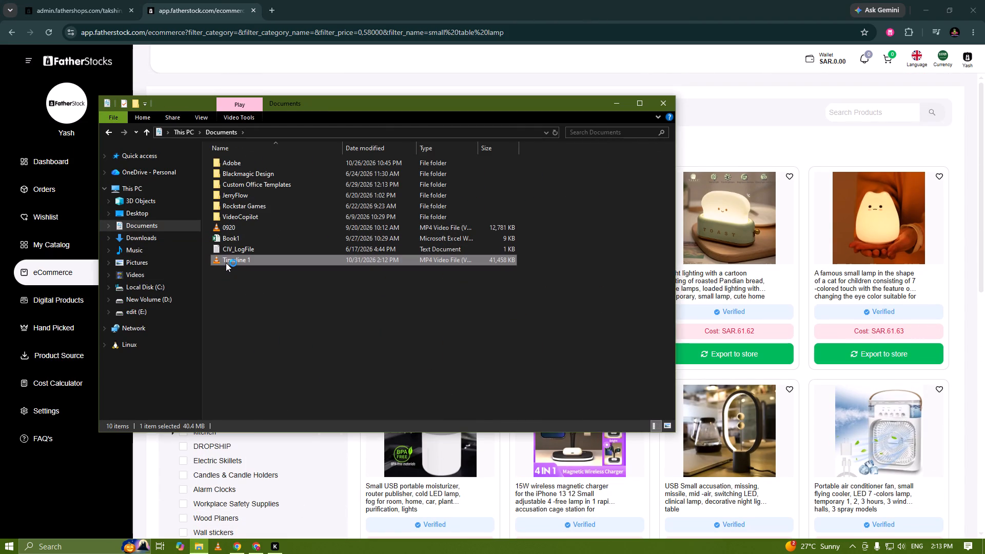
Switch to the Chrome window with ChatGPT and open rumble.com in a new tab.
left_click(252, 542)
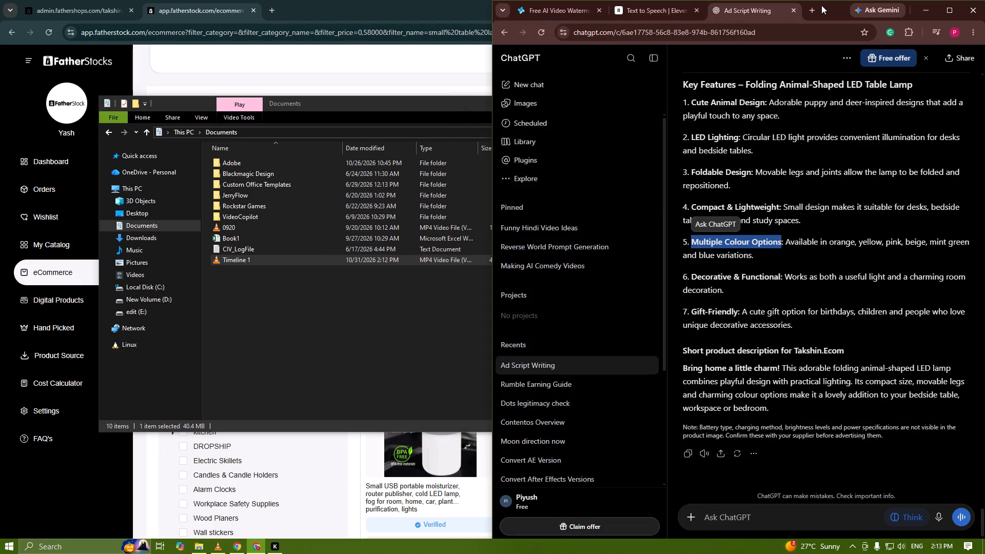
left_click(820, 4)
left_click(814, 7)
left_click(777, 28)
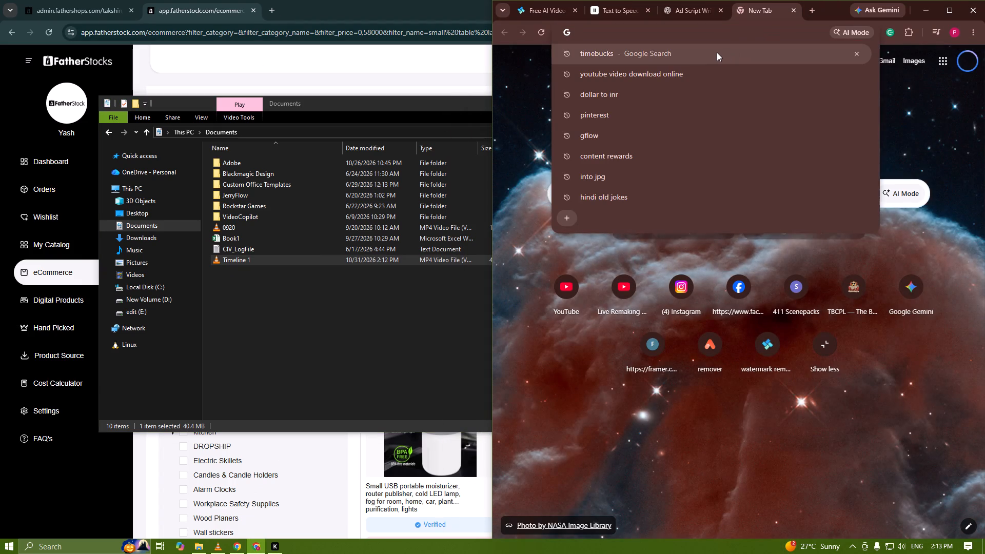
type("rum")
type("ble")
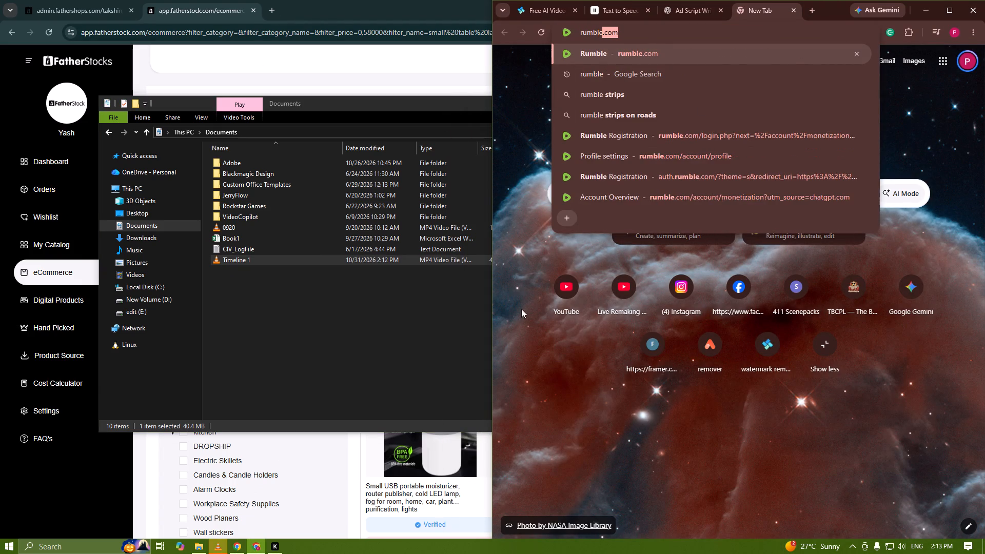
key("Return")
Switch to VLC, play the rendered Timeline 1 video full screen from its beginning, and pause it after leaving full screen.
left_click(223, 549)
double_click(409, 321)
key("Left")
key("Left")
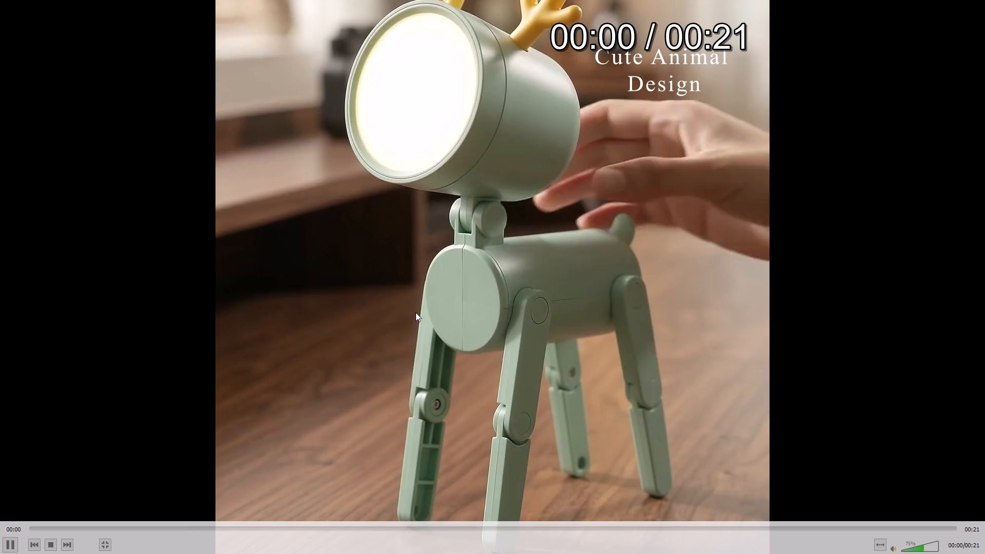
key("Left")
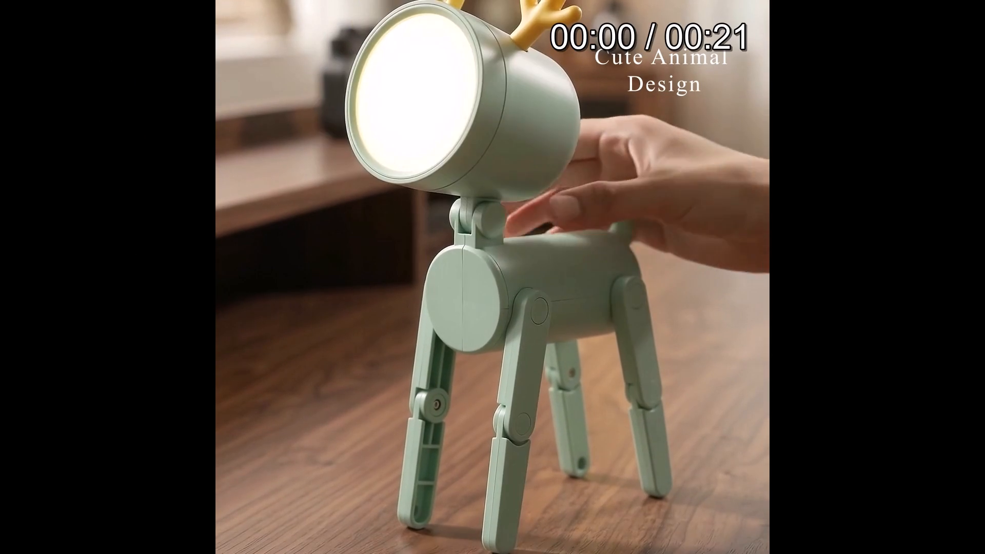
key("Left")
left_click_drag(44, 530, 34, 528)
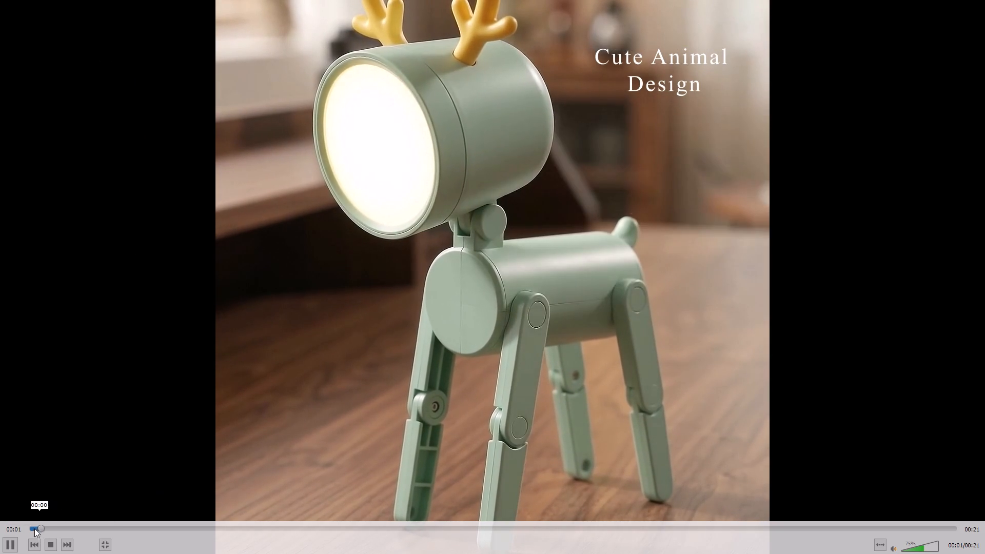
left_click_drag(34, 528, 0, 526)
double_click(399, 352)
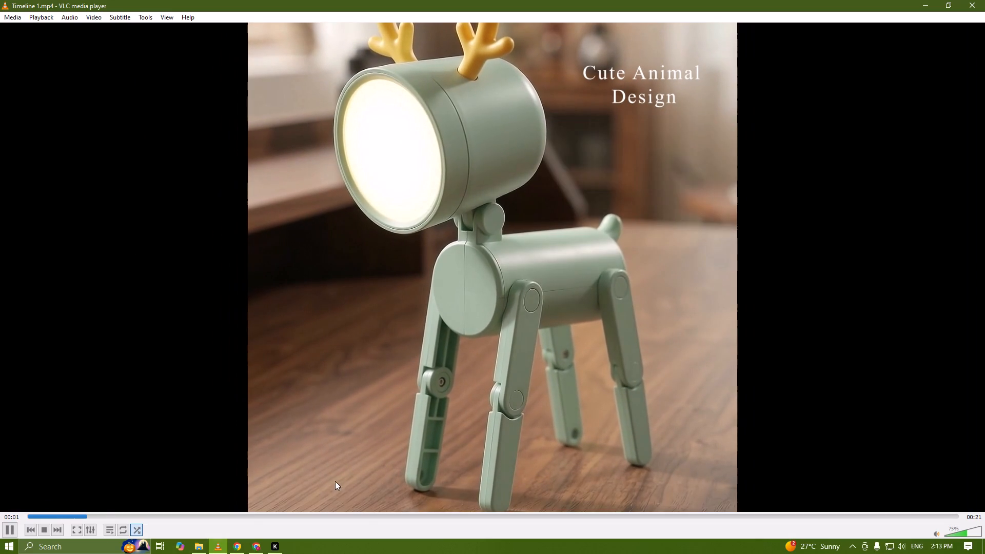
key("space")
Find Adobe After Effects 2025 through Windows search and launch it.
left_click(53, 553)
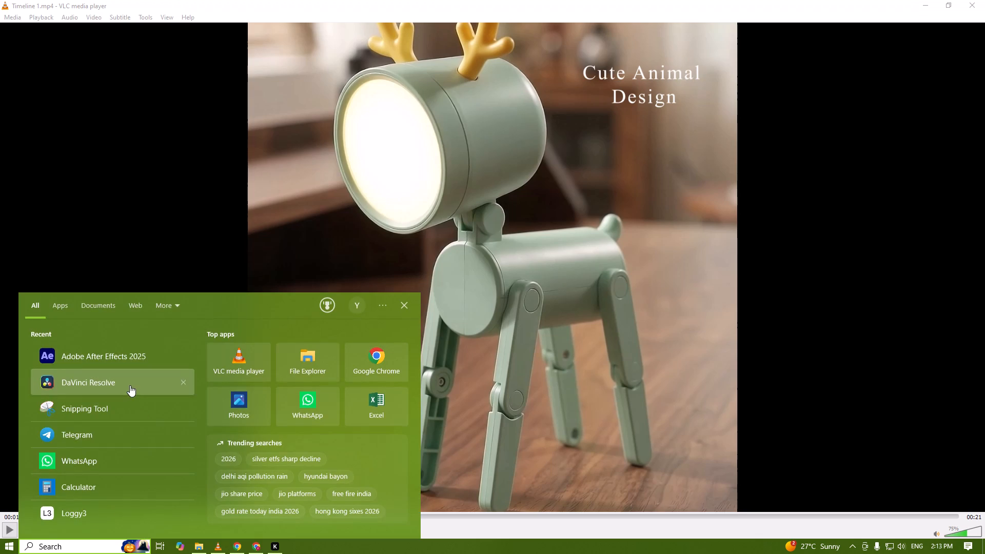
left_click(112, 355)
Resume playback of the Timeline 1 video in VLC to review the rendered titles.
left_click(255, 340)
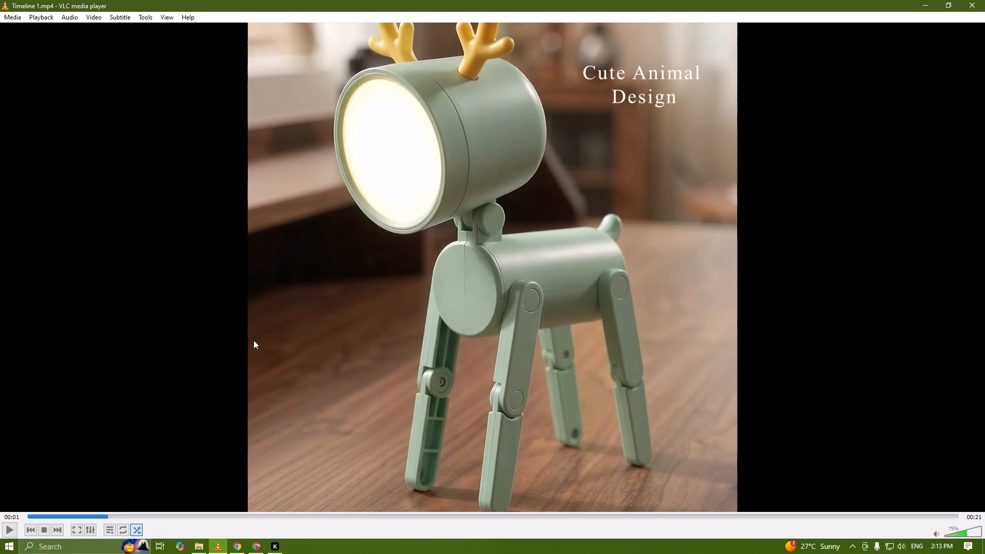
key("space")
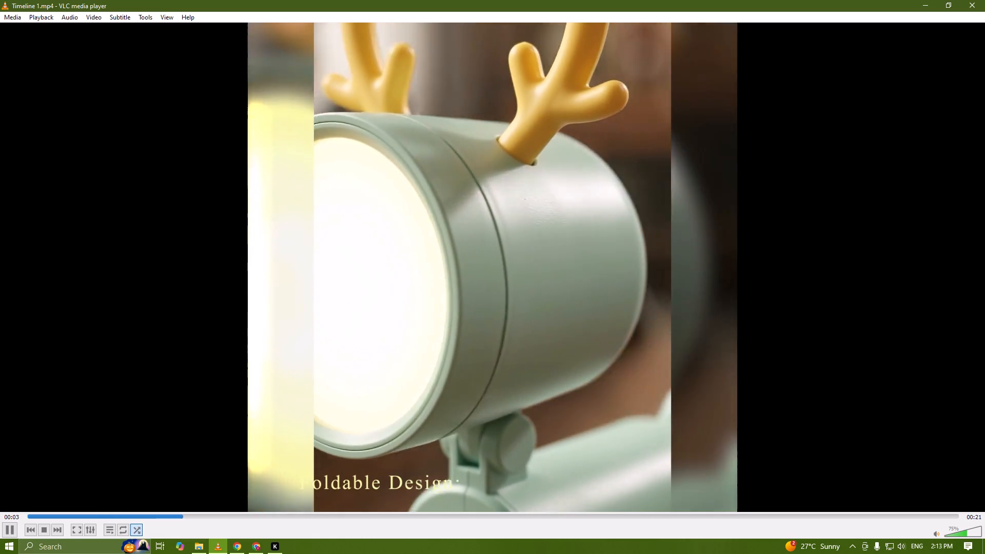